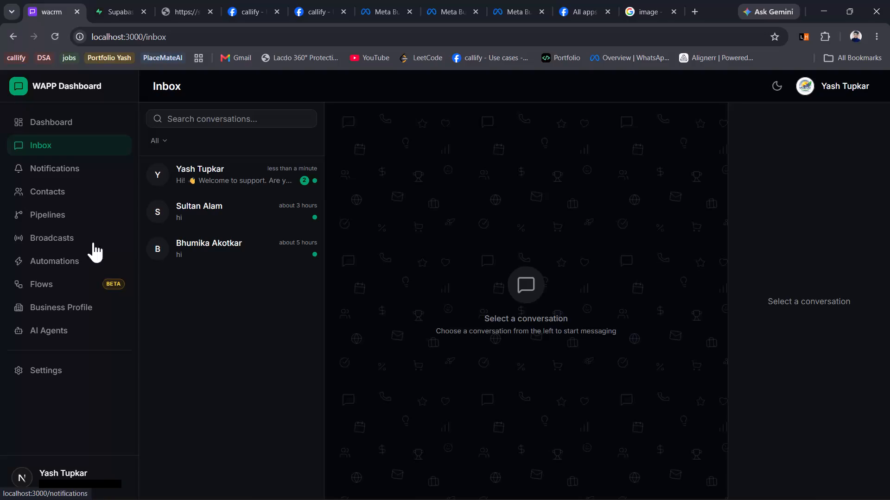
# Open the Flows page of the WAPP Dashboard to view the existing WhatsApp flows.
pyautogui.click(80, 277)
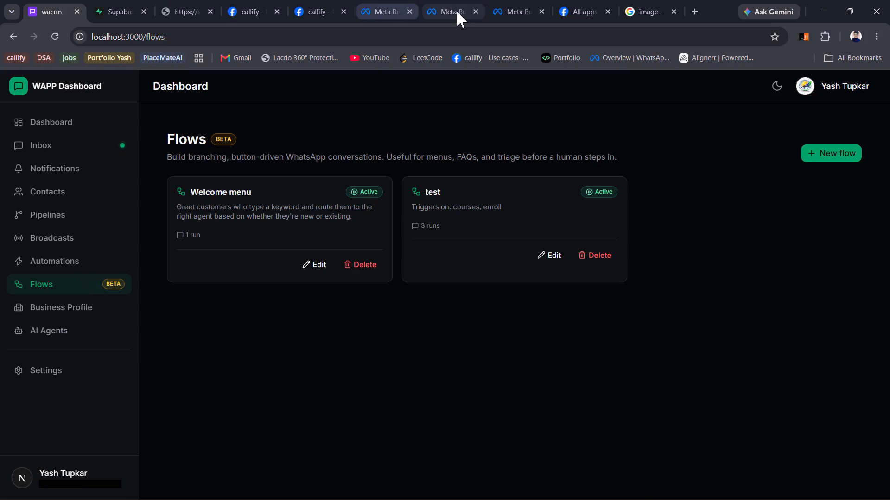
# Open a new browser tab and start a Google search.
pyautogui.click(689, 5)
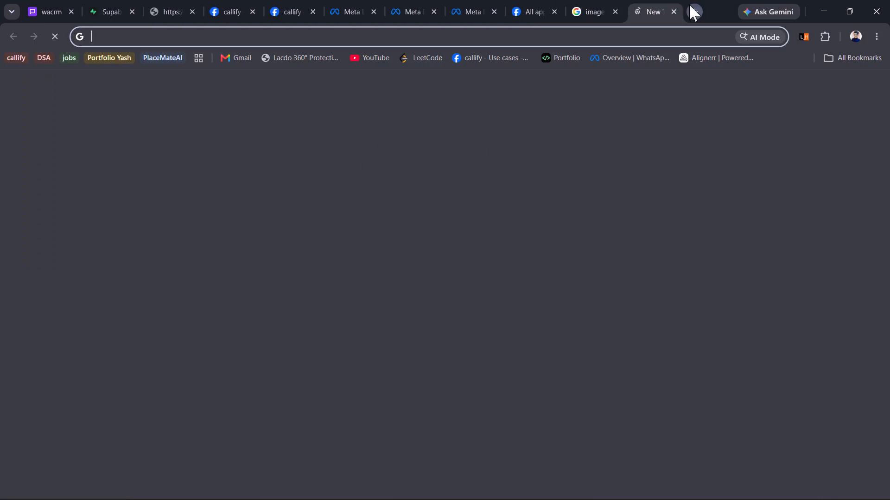
pyautogui.click(432, 242)
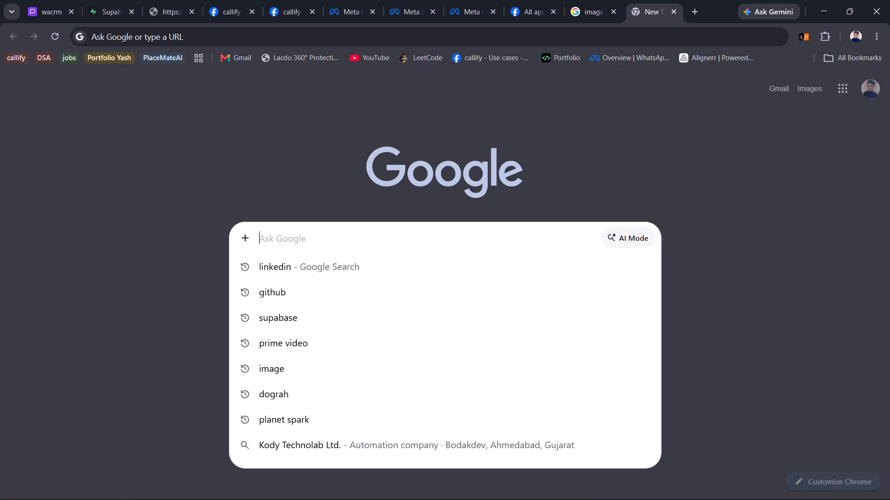
# Search Google for flowcv and open the FlowCV online resume builder website from the results.
pyautogui.write('flow')
pyautogui.write('cv')
pyautogui.press('Return')
pyautogui.click(192, 186)
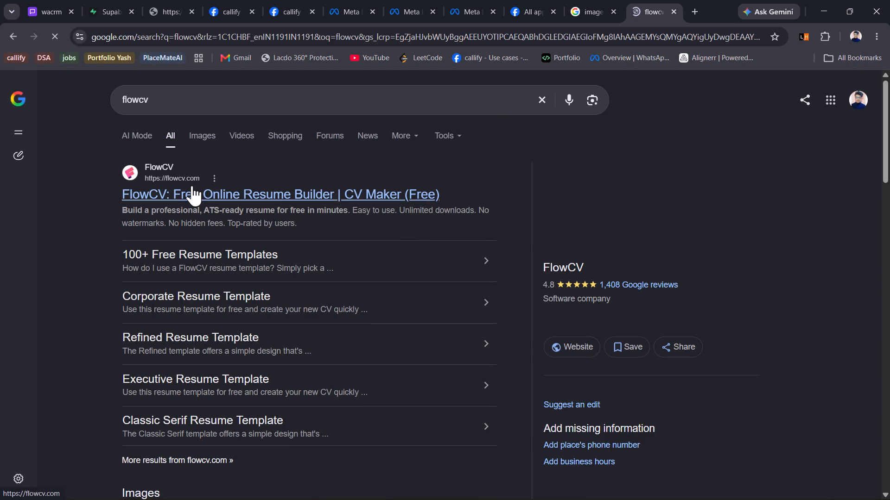
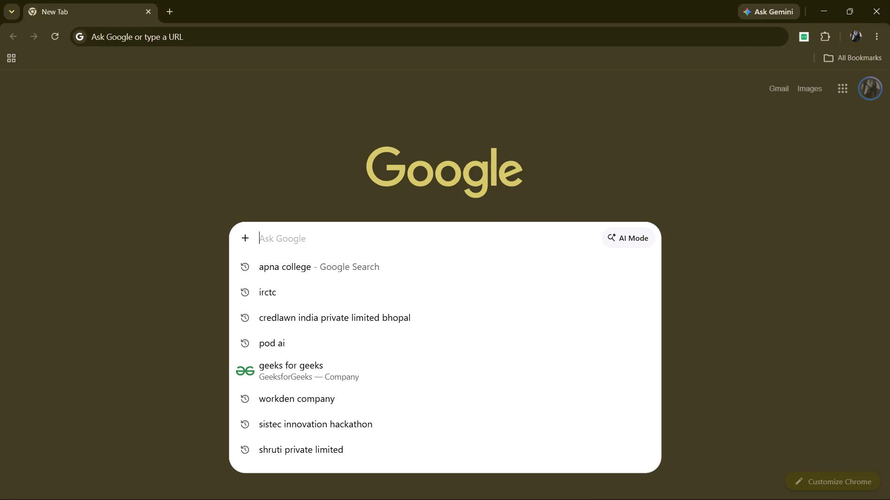
# Search Google for overleaf and open the Overleaf online LaTeX editor website from the results.
pyautogui.write('ove')
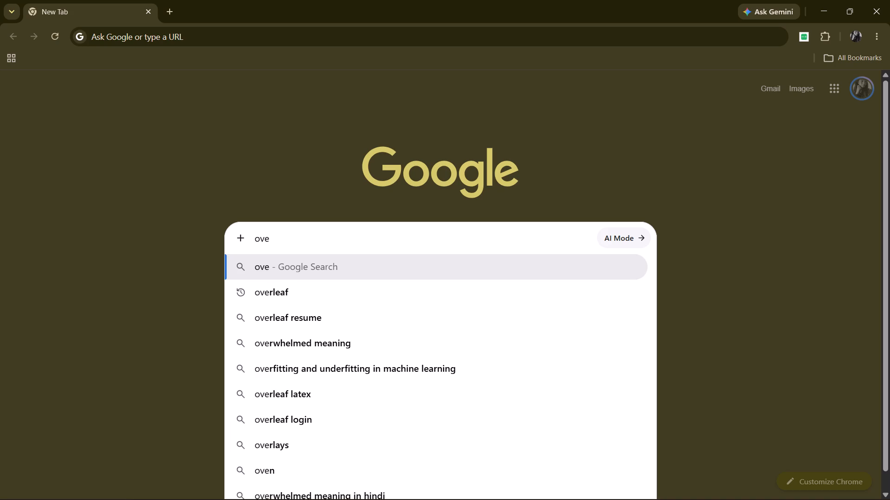
pyautogui.press('Down')
pyautogui.press('Return')
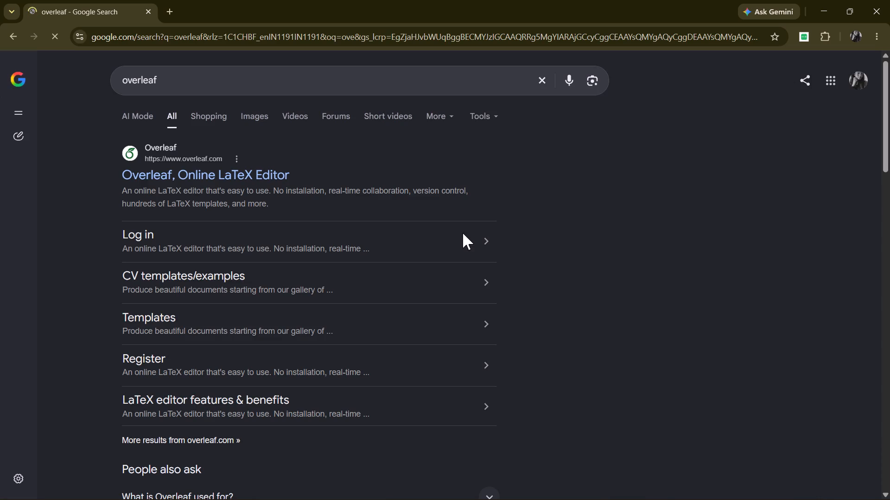
pyautogui.click(165, 172)
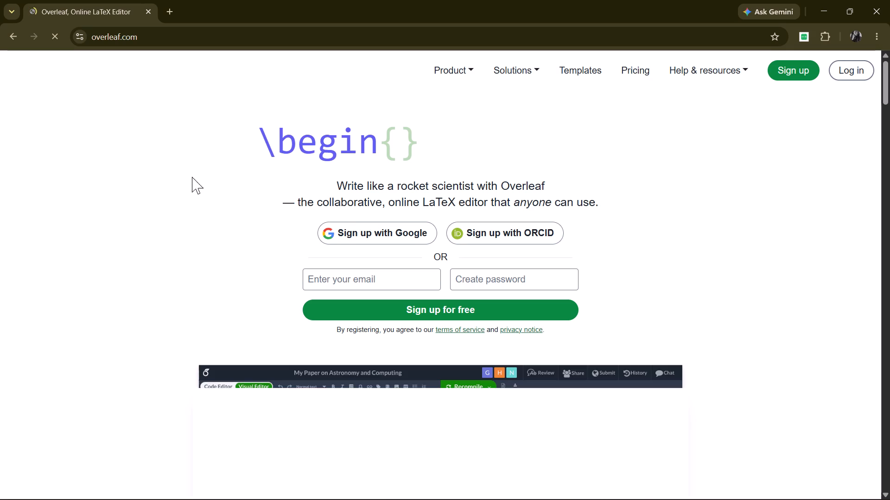
# Sign in to Overleaf with Google, confirm the account email is correct, and dismiss the discount offer.
pyautogui.click(375, 236)
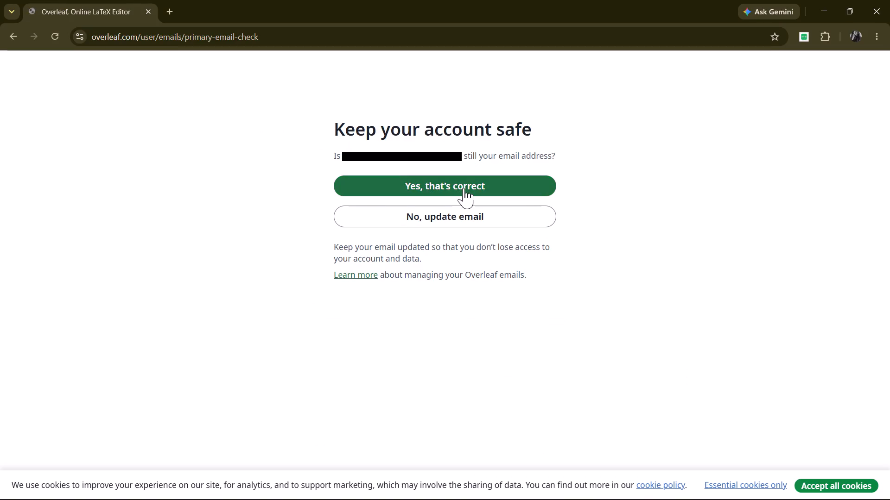
pyautogui.click(464, 188)
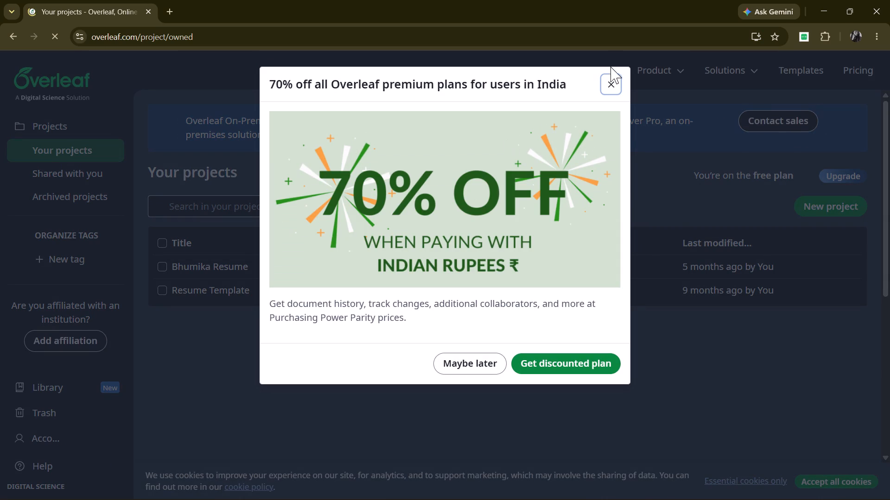
pyautogui.click(618, 93)
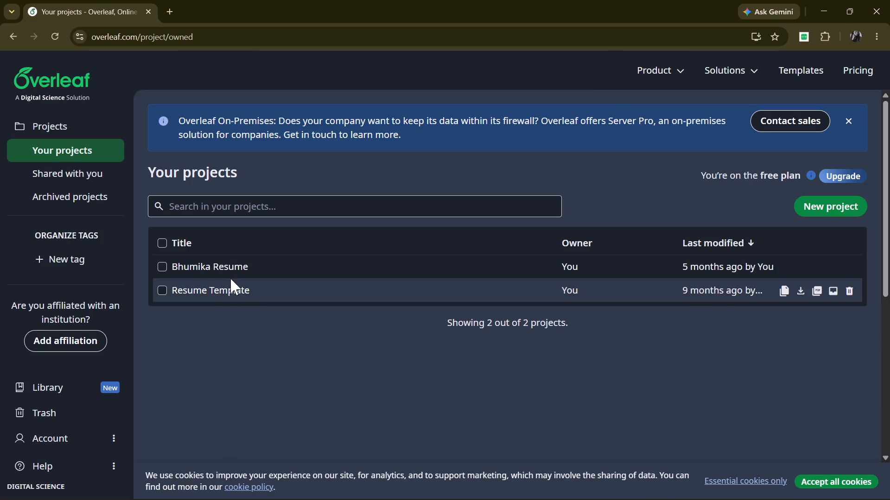
# Open the personal resume project, not the Resume Template, and recompile its PDF.
pyautogui.doubleClick(231, 265)
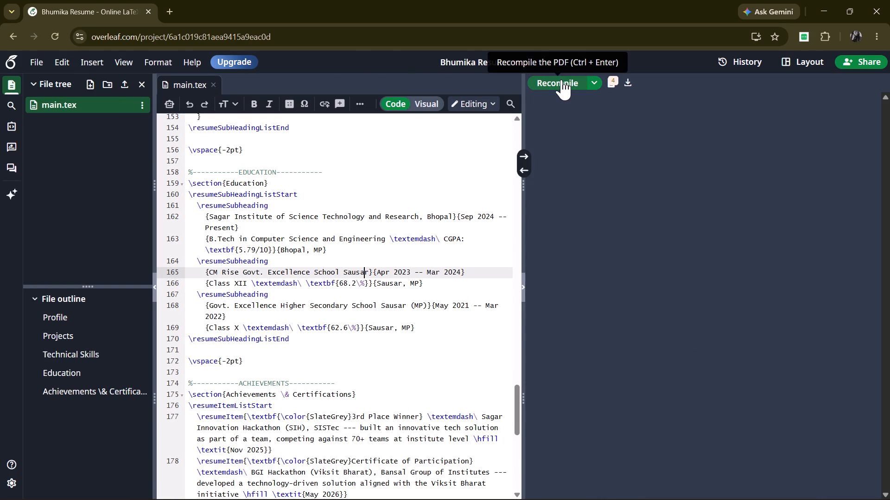
pyautogui.click(561, 80)
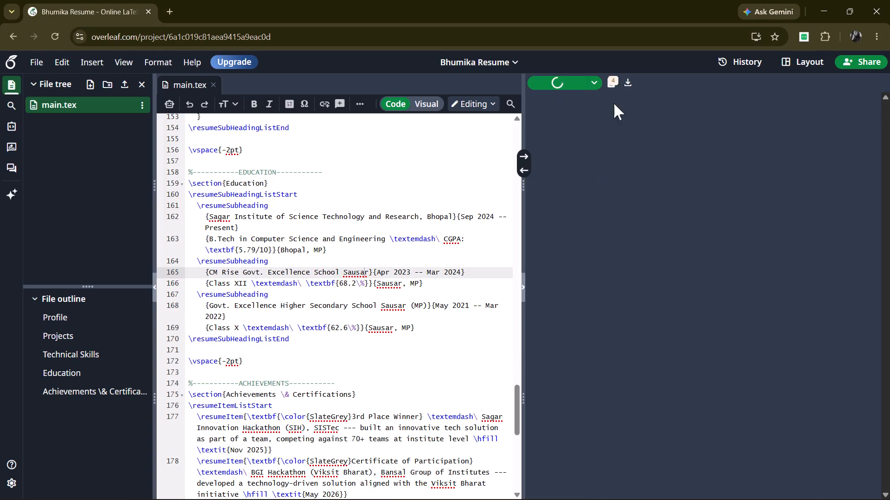
# Review the compiled resume preview and the LaTeX source in main.tex to find the sections that need updating.
pyautogui.scroll(-1, 613, 245)
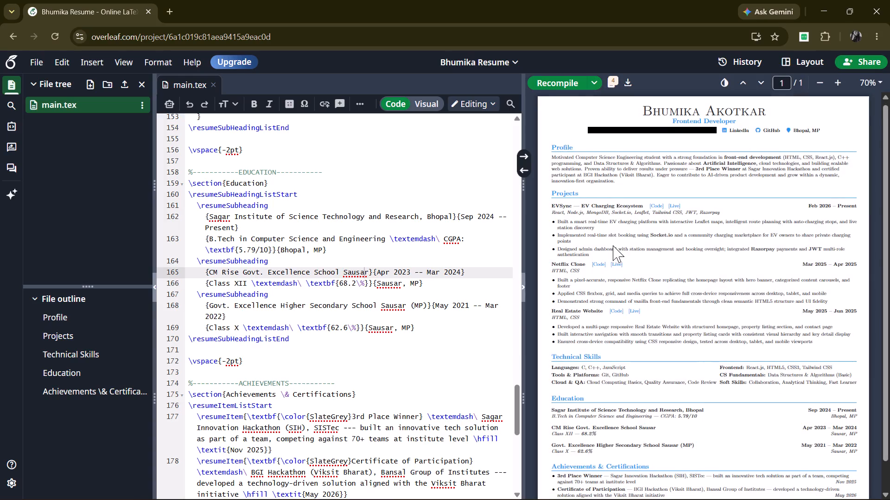
pyautogui.scroll(-3, 613, 245)
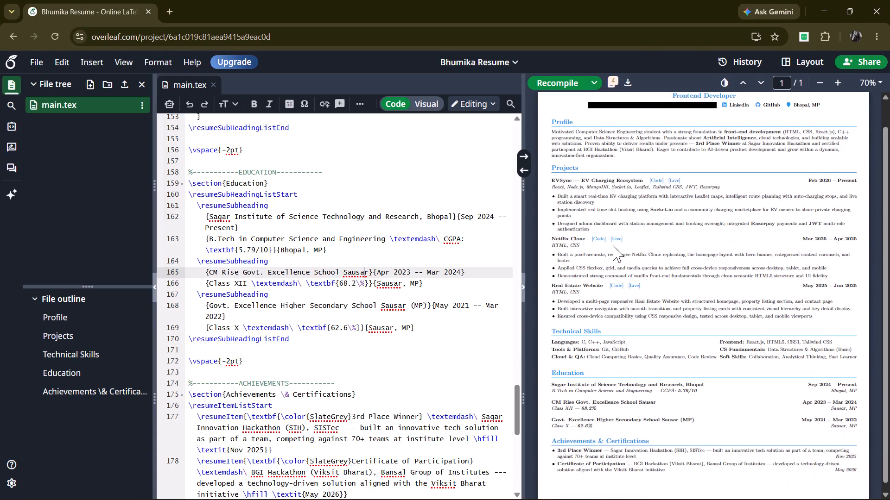
pyautogui.scroll(-1, 613, 245)
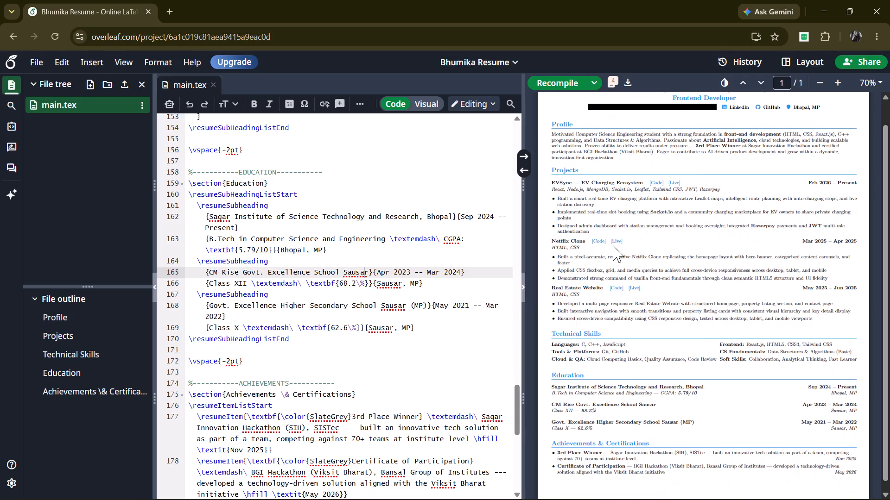
pyautogui.scroll(-1, 338, 346)
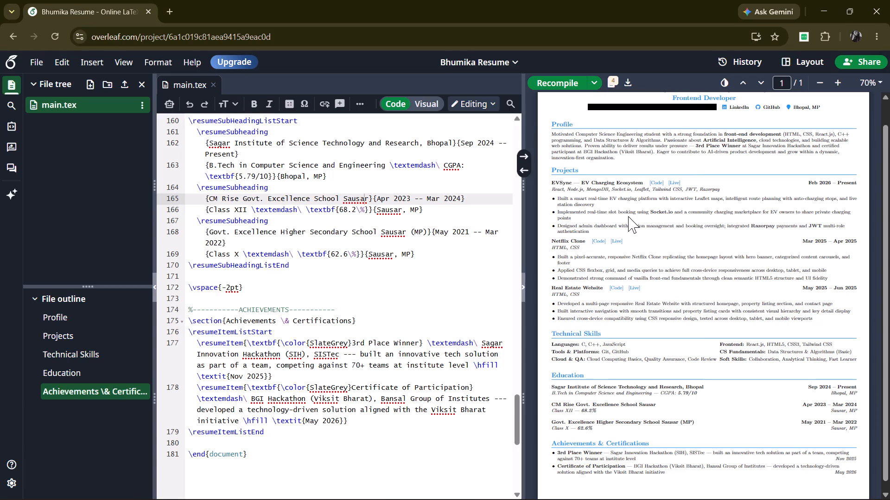
pyautogui.scroll(4, 391, 232)
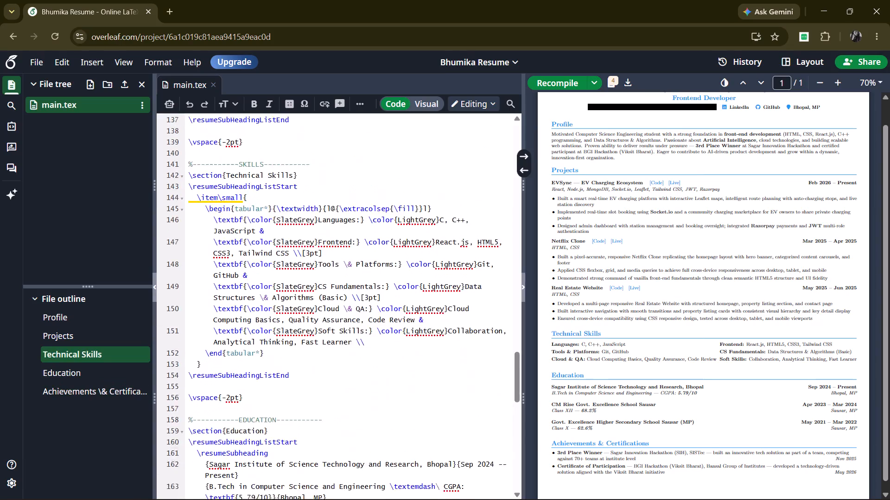
pyautogui.scroll(4, 391, 232)
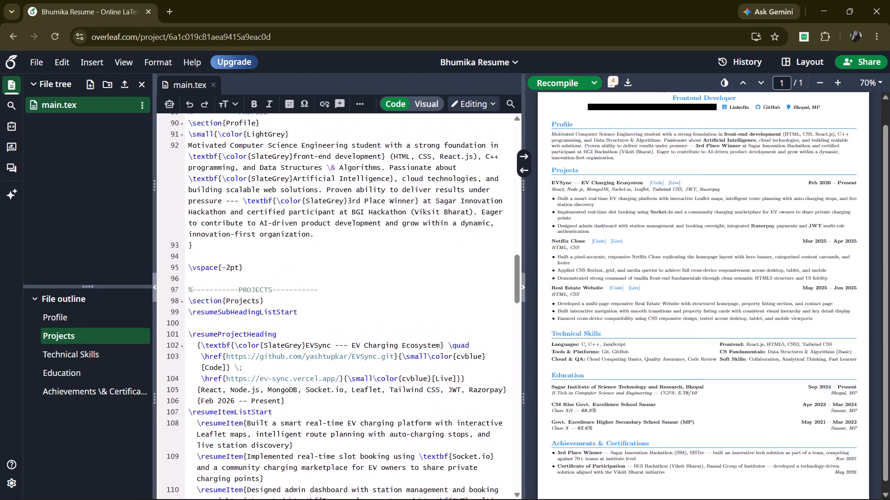
pyautogui.scroll(4, 391, 232)
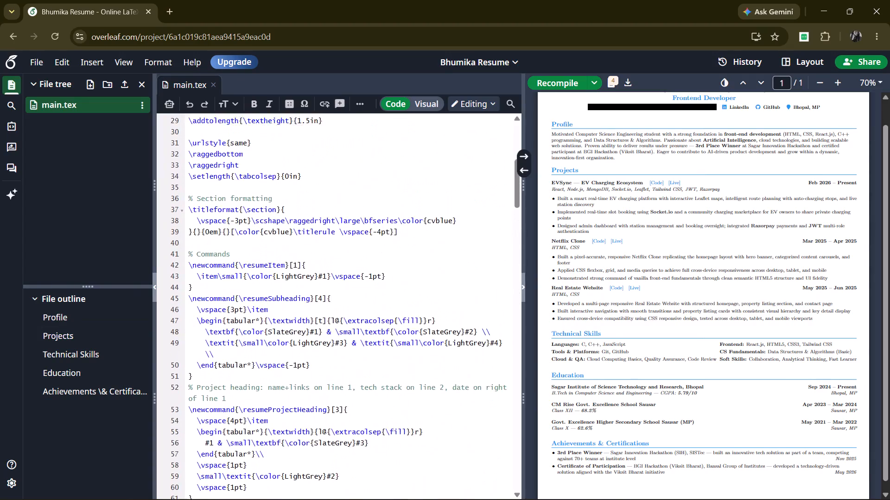
pyautogui.scroll(-4, 391, 232)
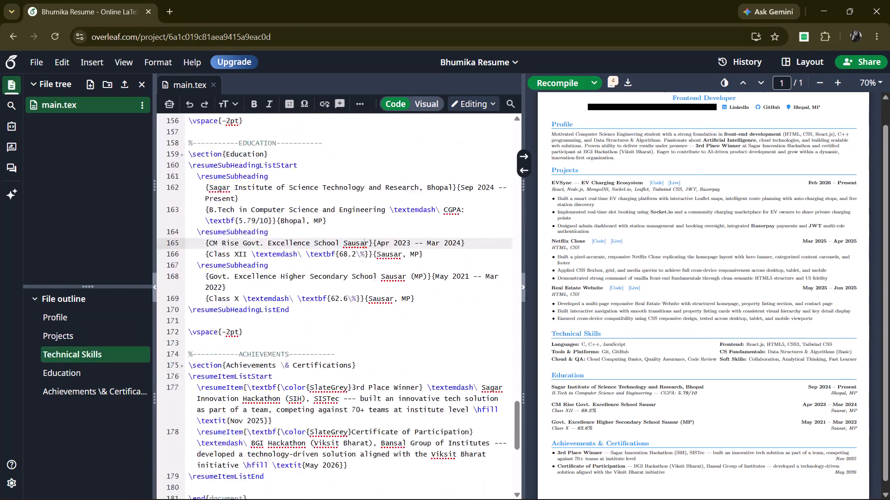
pyautogui.scroll(-2, 391, 232)
pyautogui.scroll(4, 391, 232)
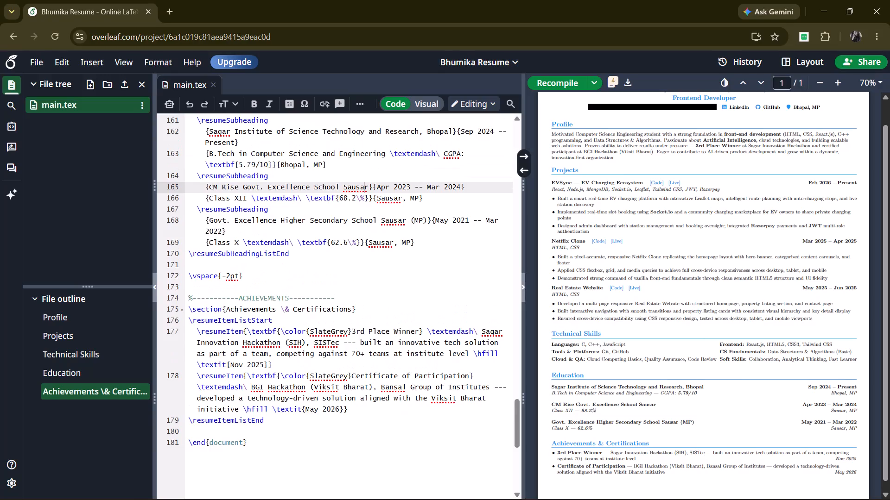
# Set the CGPA in the B.Tech entry of the Education section to 6.45/10.
pyautogui.click(391, 232)
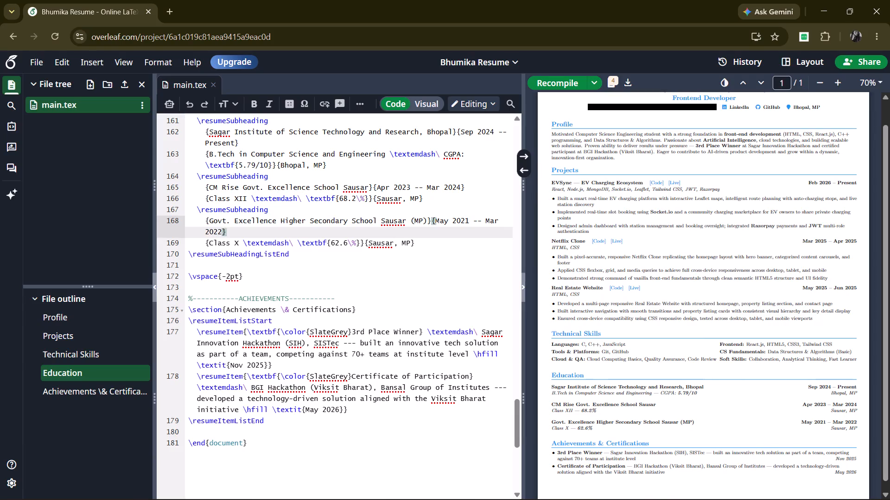
pyautogui.click(255, 165)
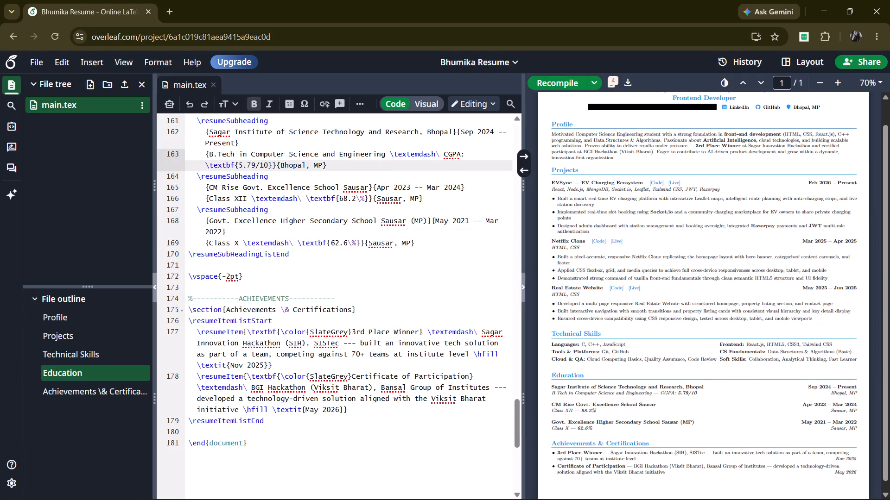
pyautogui.press('BackSpace')
pyautogui.press('BackSpace')
pyautogui.press('BackSpace')
pyautogui.press('BackSpace')
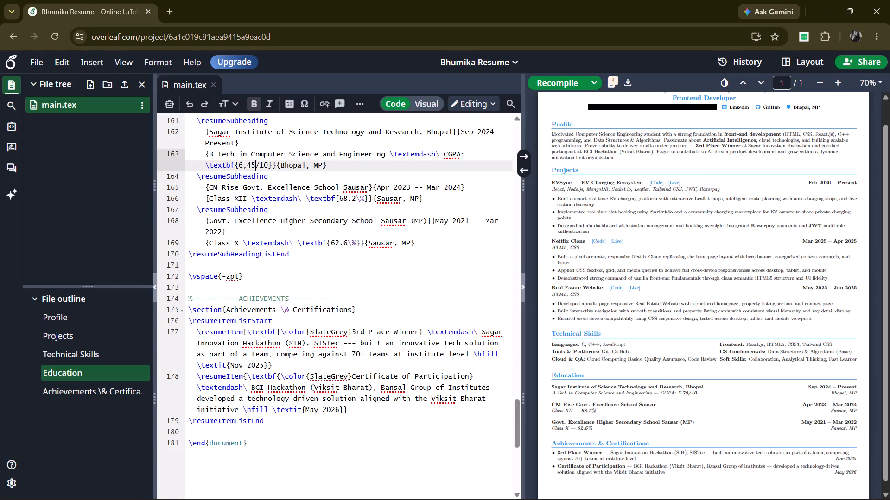
pyautogui.press('BackSpace')
pyautogui.press('BackSpace')
pyautogui.press('BackSpace')
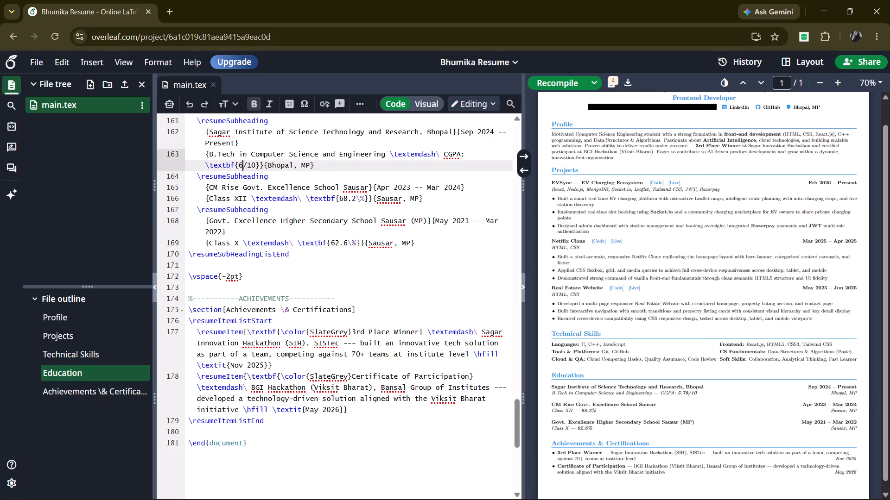
pyautogui.press('.')
pyautogui.write('45')
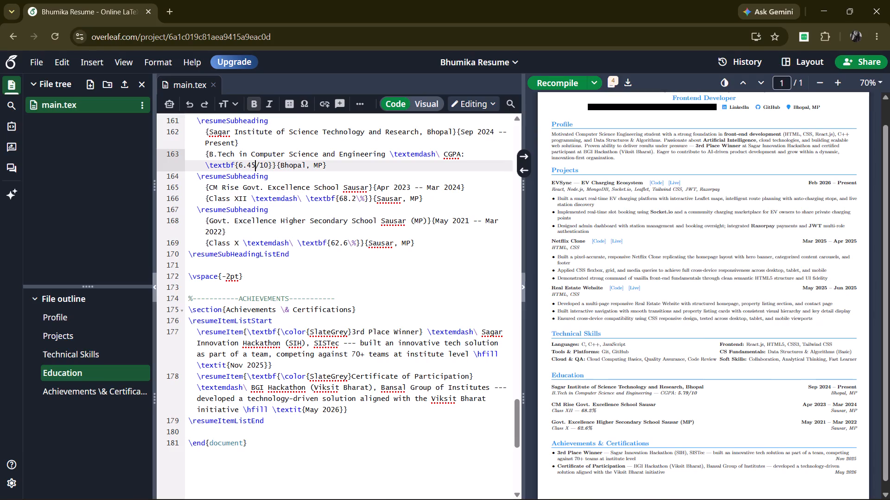
# Delete the whole Netflix Clone project entry, from its project heading to the end of its item list, from the Projects section.
pyautogui.scroll(3, 355, 215)
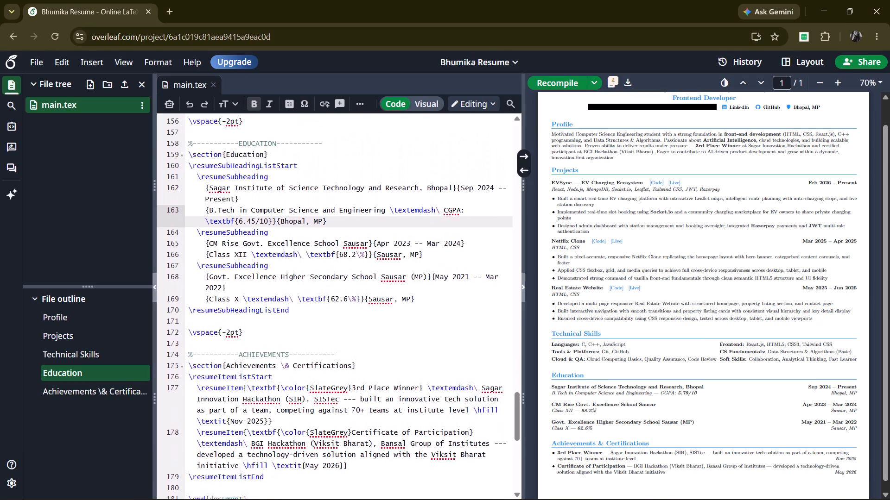
pyautogui.scroll(7, 355, 215)
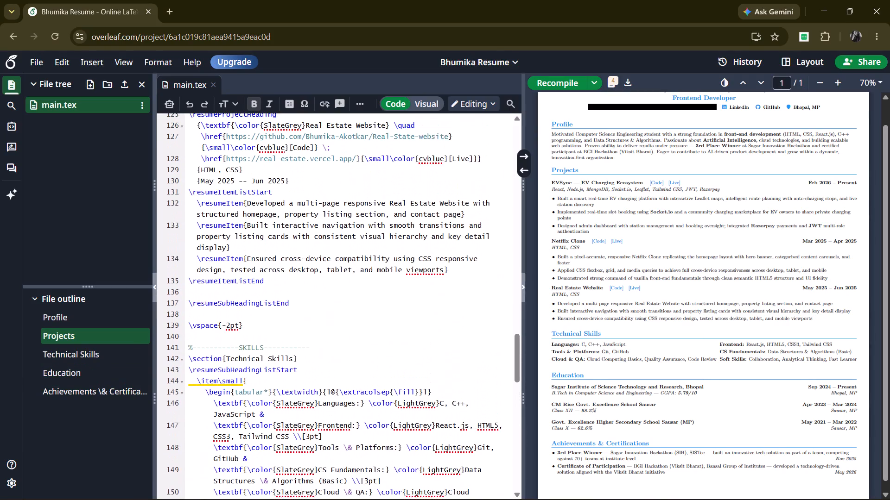
pyautogui.scroll(5, 355, 215)
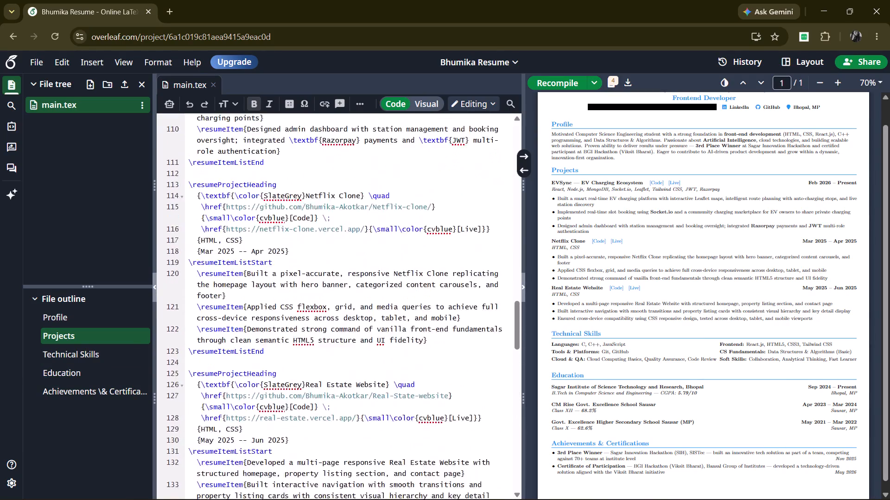
pyautogui.scroll(2, 355, 215)
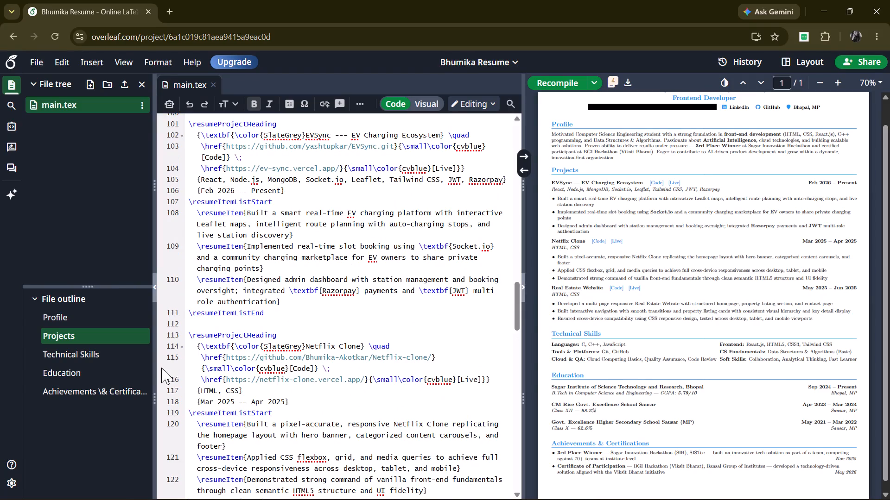
pyautogui.scroll(-1, 380, 383)
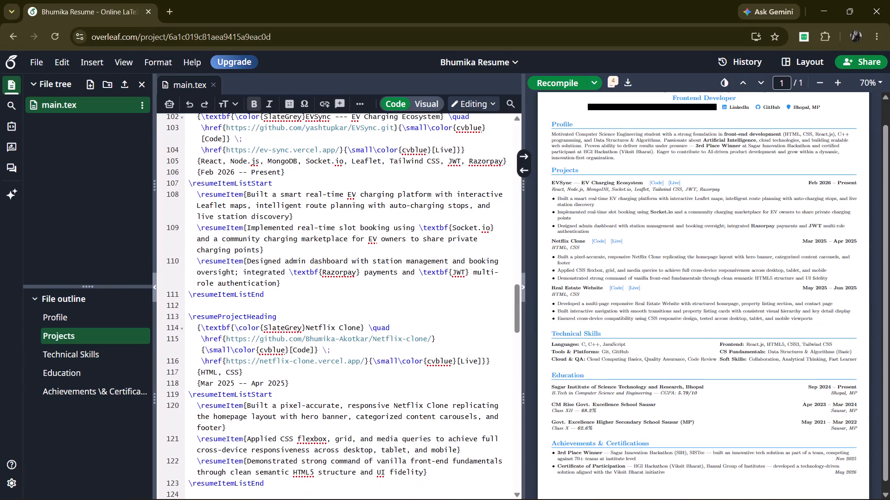
pyautogui.click(184, 326)
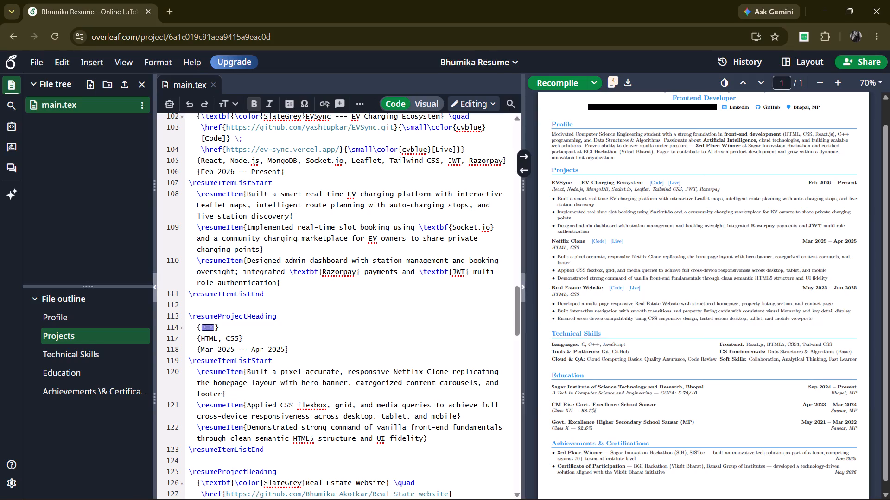
pyautogui.moveTo(282, 451); pyautogui.dragTo(188, 331)
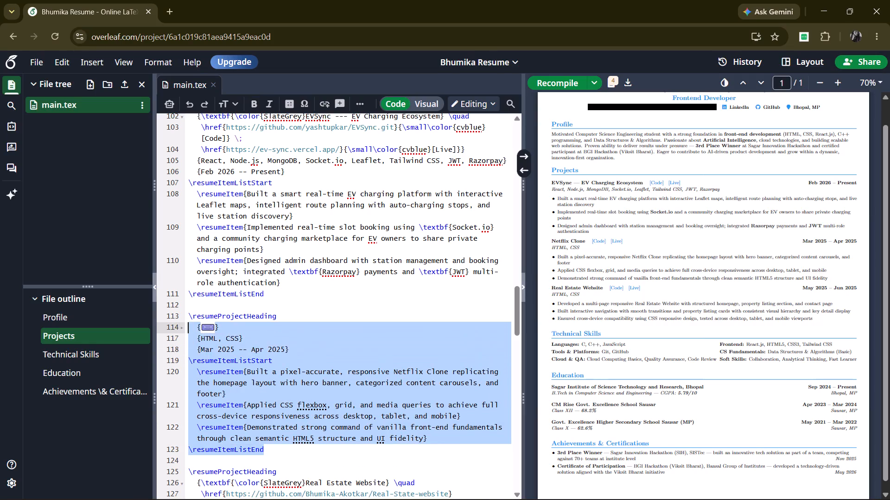
pyautogui.moveTo(188, 331); pyautogui.dragTo(184, 322)
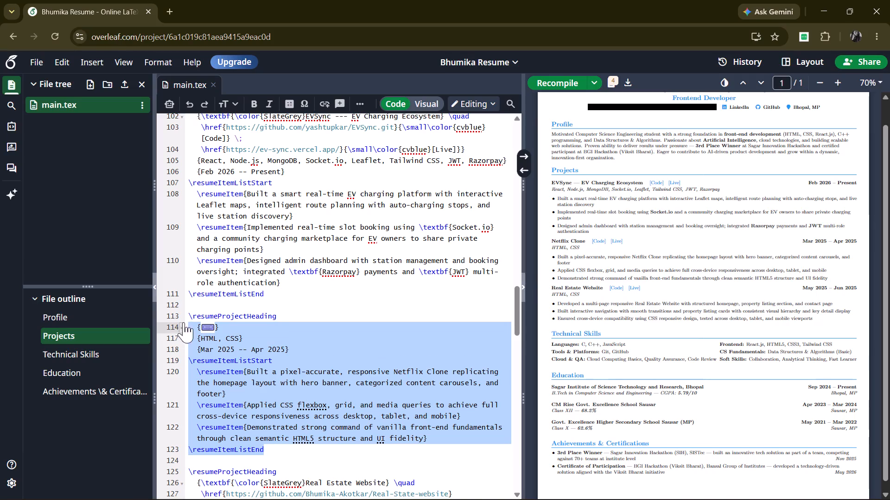
pyautogui.moveTo(184, 322); pyautogui.dragTo(182, 319)
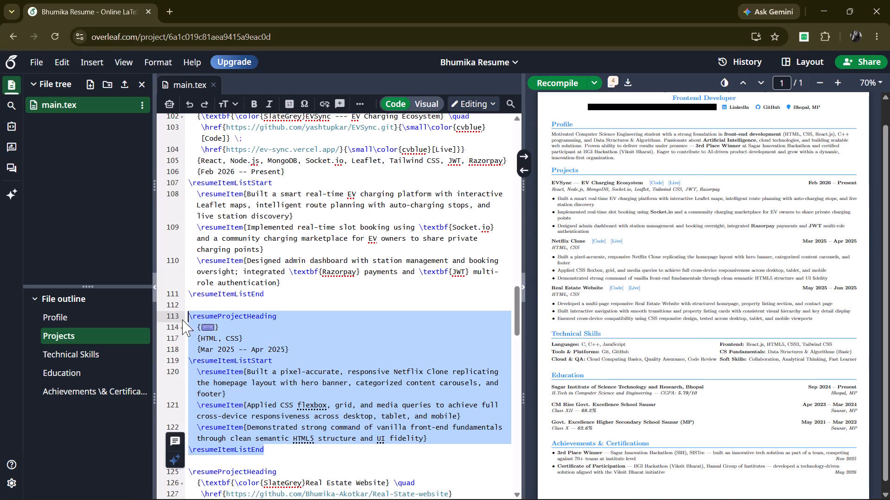
pyautogui.hscroll(2, 182, 319)
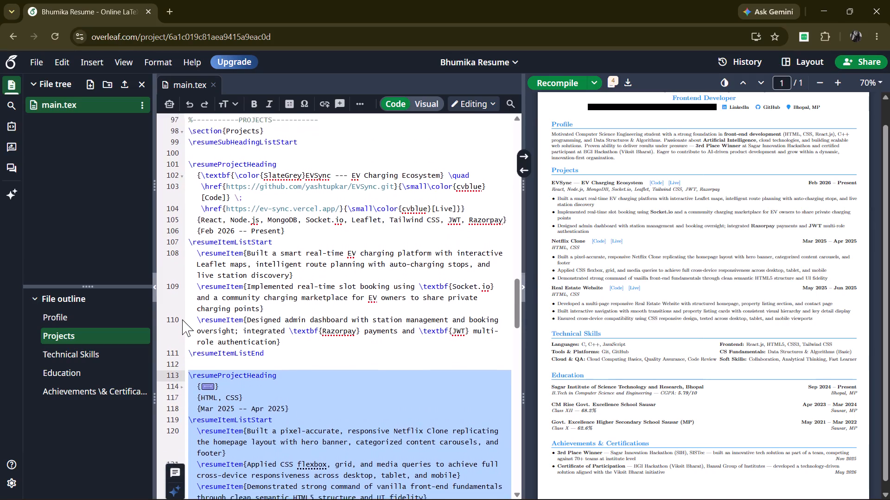
pyautogui.hscroll(1, 182, 319)
pyautogui.press('BackSpace')
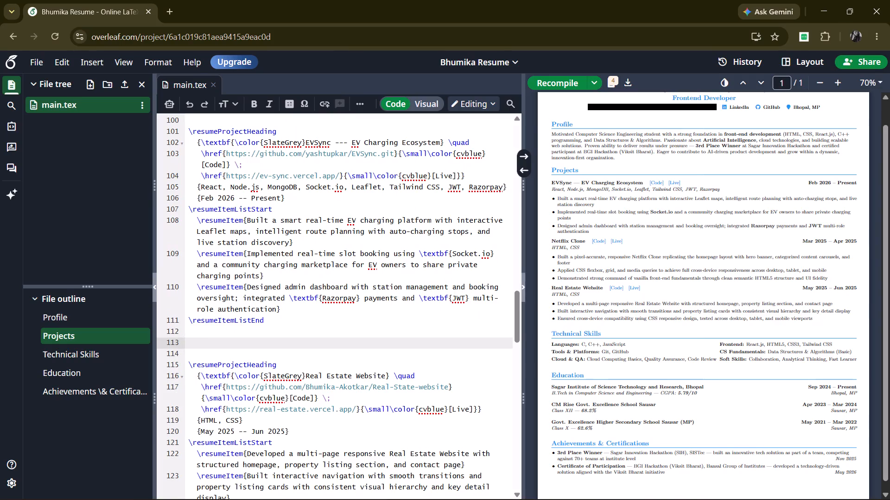
# Recompile the resume PDF with the revised CGPA and the Netflix Clone project removed.
pyautogui.click(562, 81)
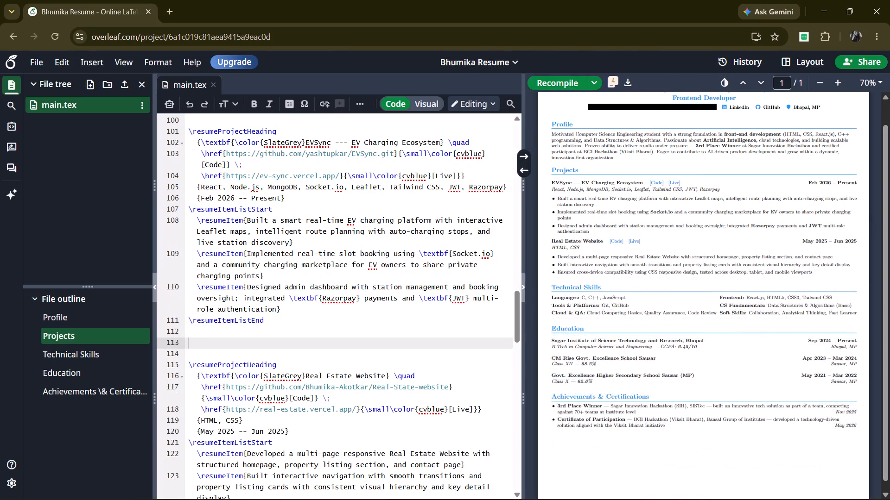
# Duplicate the whole EVSync project entry, from project heading to item list end, placing the copy first in the Projects list.
pyautogui.moveTo(304, 325); pyautogui.dragTo(178, 80)
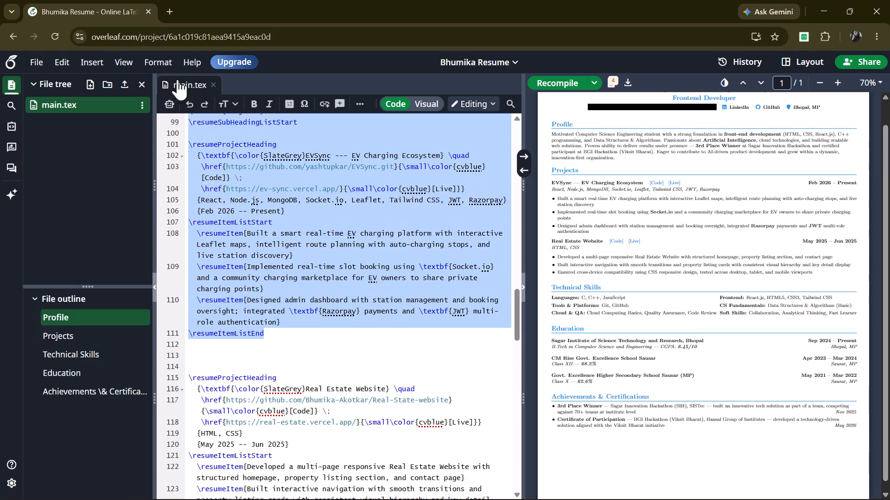
pyautogui.moveTo(178, 80); pyautogui.dragTo(168, 283)
pyautogui.hotkey('ctrl', 'c')
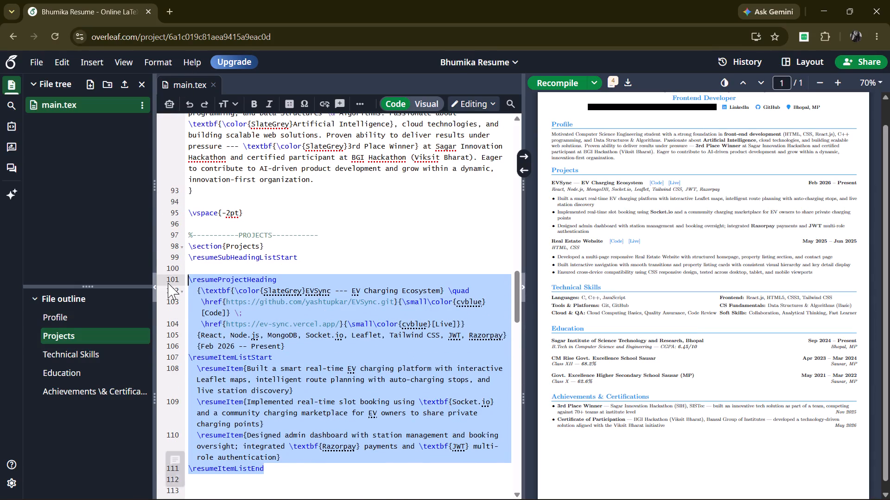
pyautogui.click(328, 260)
pyautogui.press('Return')
pyautogui.press('Return')
pyautogui.hotkey('ctrl', 'v')
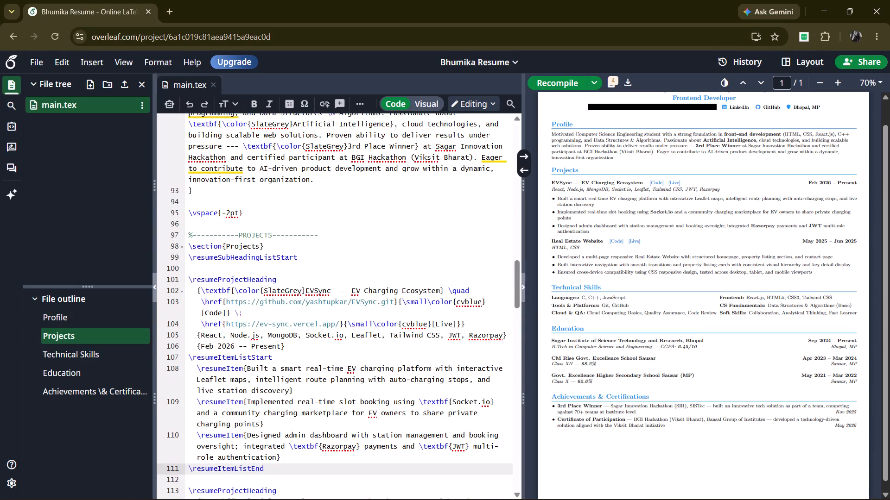
# Rename the project in the first EVSync entry of the Projects section as SahayakSeva.
pyautogui.click(331, 291)
pyautogui.press('BackSpace')
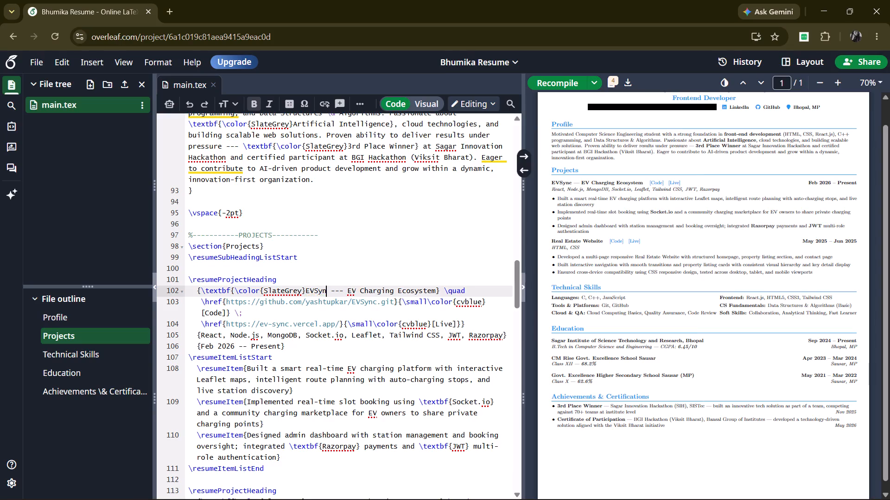
pyautogui.press('BackSpace')
pyautogui.press('BackSpace')
pyautogui.press('BackSpace')
pyautogui.press('BackSpace')
pyautogui.press('BackSpace')
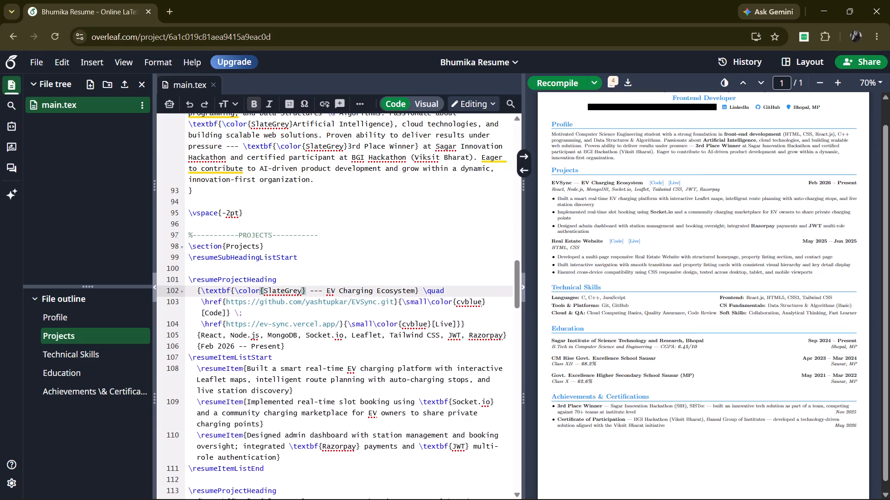
pyautogui.write('sA')
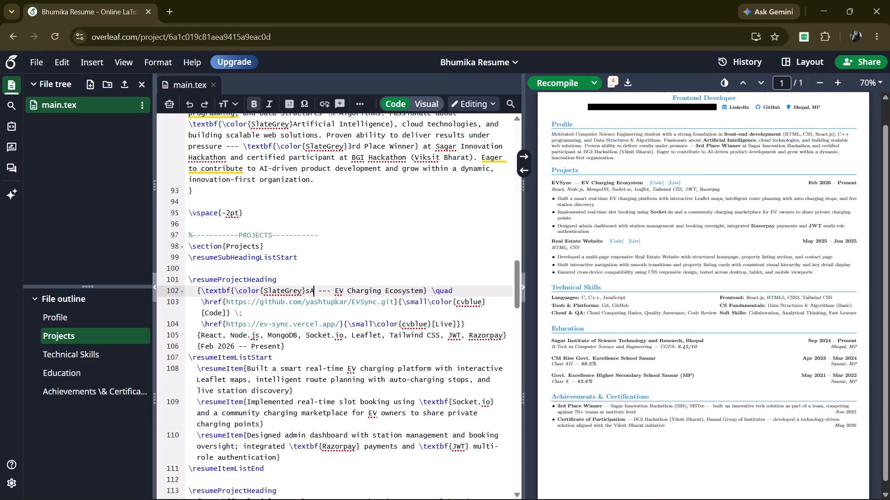
pyautogui.press('BackSpace')
pyautogui.write('Saha')
pyautogui.write('yak')
pyautogui.write('Seva')
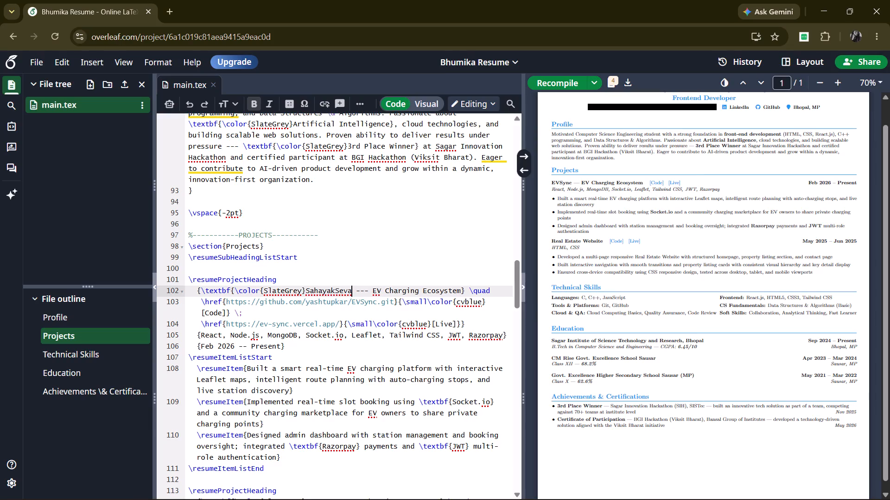
# Replace the subtitle after the dashes in the SahayakSeva heading with "Govertment Scheme AI Asistant".
pyautogui.click(464, 293)
pyautogui.press('Left')
pyautogui.press('BackSpace')
pyautogui.press('BackSpace')
pyautogui.press('BackSpace')
pyautogui.press('BackSpace')
pyautogui.press('BackSpace')
pyautogui.press('BackSpace')
pyautogui.press('BackSpace')
pyautogui.press('BackSpace')
pyautogui.press('BackSpace')
pyautogui.press('BackSpace')
pyautogui.press('BackSpace')
pyautogui.press('BackSpace')
pyautogui.press('BackSpace')
pyautogui.press('BackSpace')
pyautogui.press('BackSpace')
pyautogui.press('BackSpace')
pyautogui.press('BackSpace')
pyautogui.press('BackSpace')
pyautogui.press('BackSpace')
pyautogui.press('BackSpace')
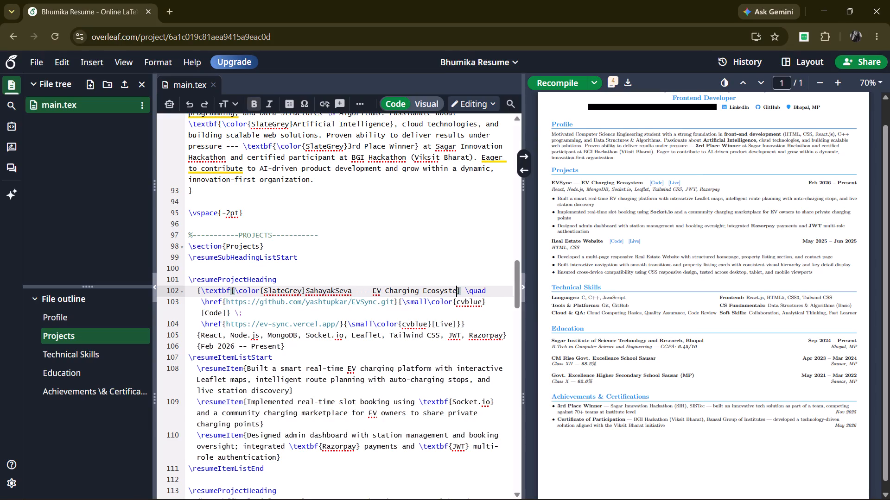
pyautogui.press('BackSpace')
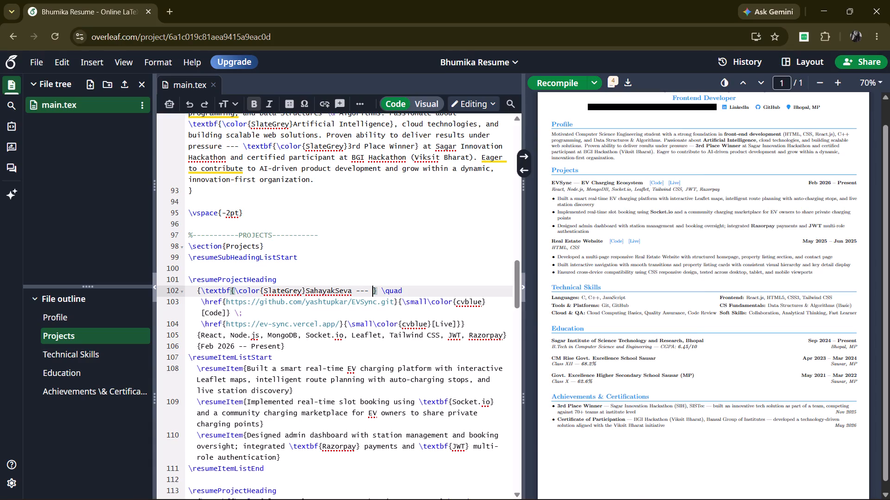
pyautogui.write('Gov')
pyautogui.press('BackSpace')
pyautogui.press('BackSpace')
pyautogui.press('BackSpace')
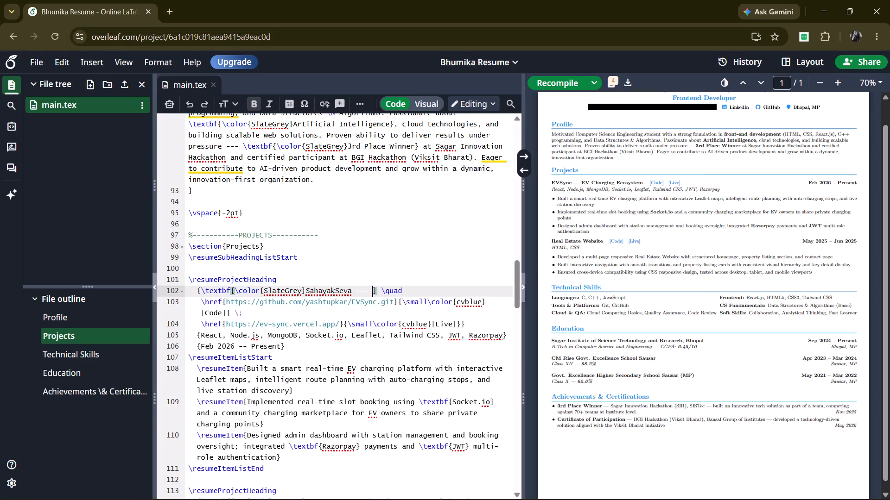
pyautogui.write('Govertment S')
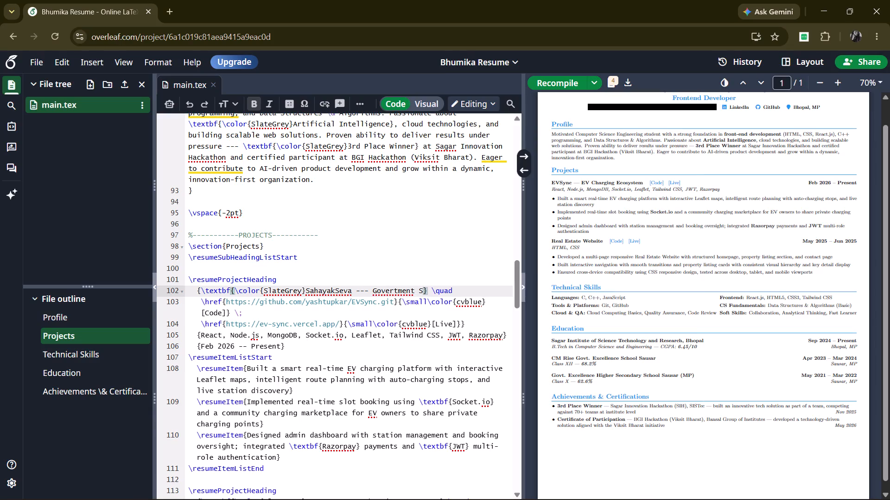
pyautogui.write('che')
pyautogui.write('me')
pyautogui.press('space')
pyautogui.write('Ai')
pyautogui.press('space')
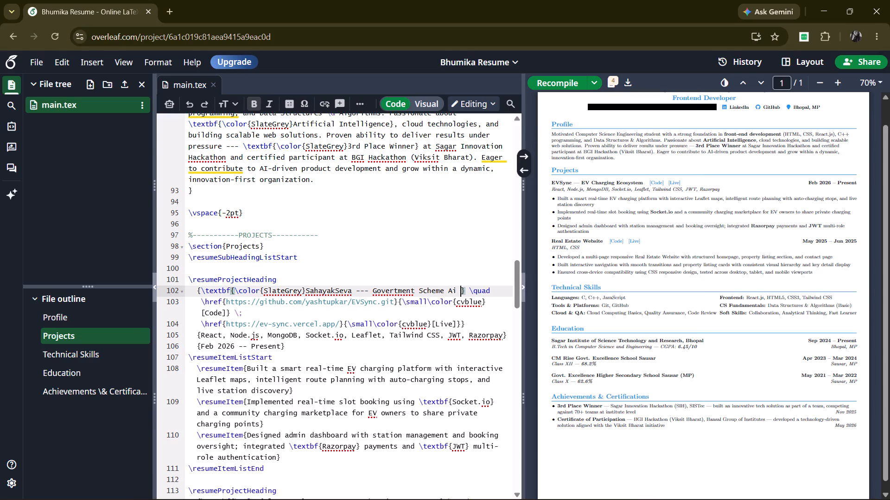
pyautogui.press('BackSpace')
pyautogui.press('BackSpace')
pyautogui.write('I Asistance')
pyautogui.press('BackSpace')
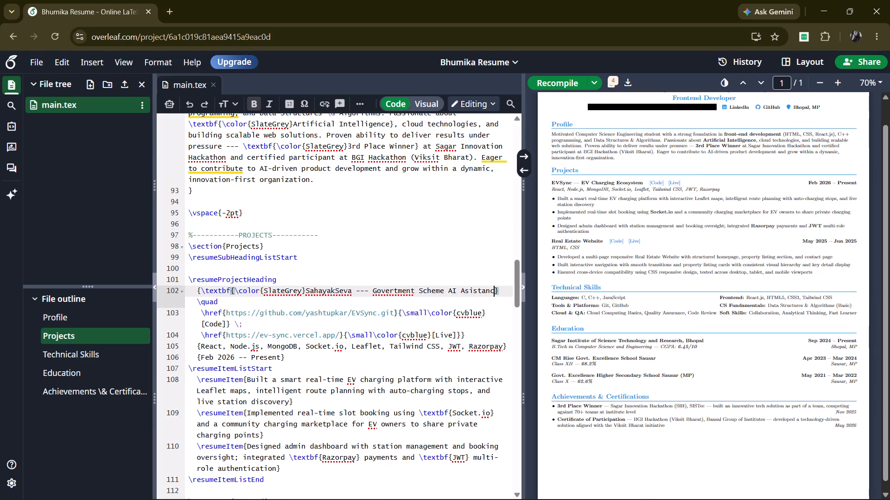
pyautogui.press('BackSpace')
pyautogui.press('t')
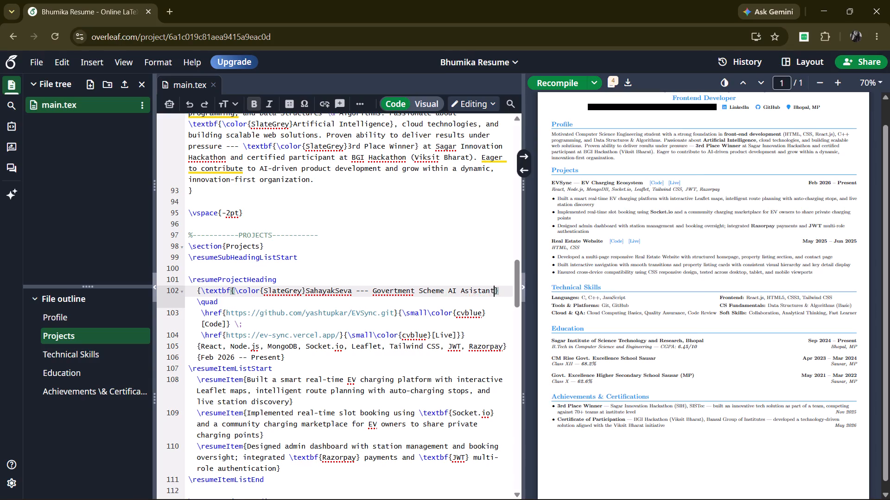
# Recompile the resume PDF with the new SahayakSeva project entry.
pyautogui.click(393, 315)
pyautogui.scroll(-1, 394, 352)
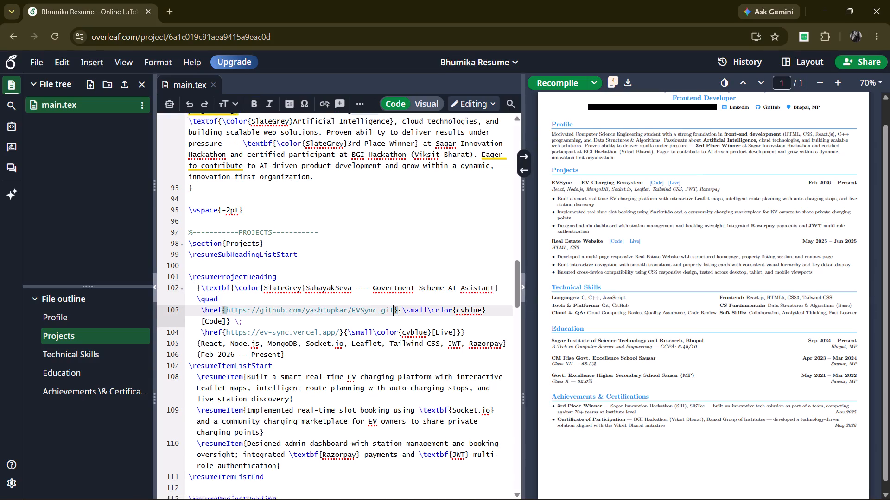
pyautogui.scroll(-1, 394, 352)
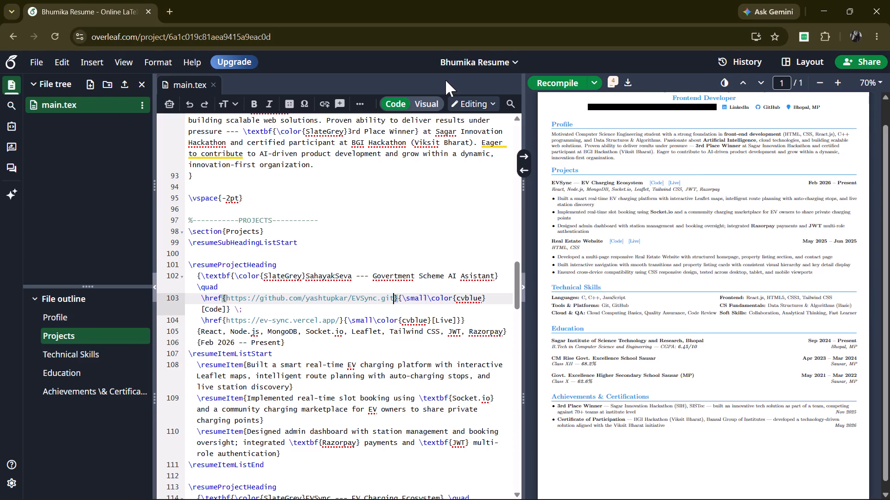
pyautogui.click(557, 85)
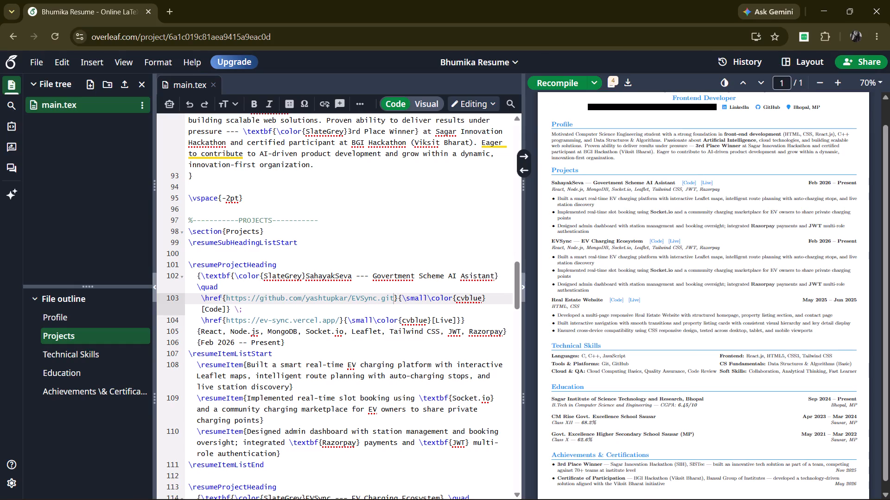
# Set the start month in the SahayakSeva project's date range to Oct.
pyautogui.scroll(-1, 423, 228)
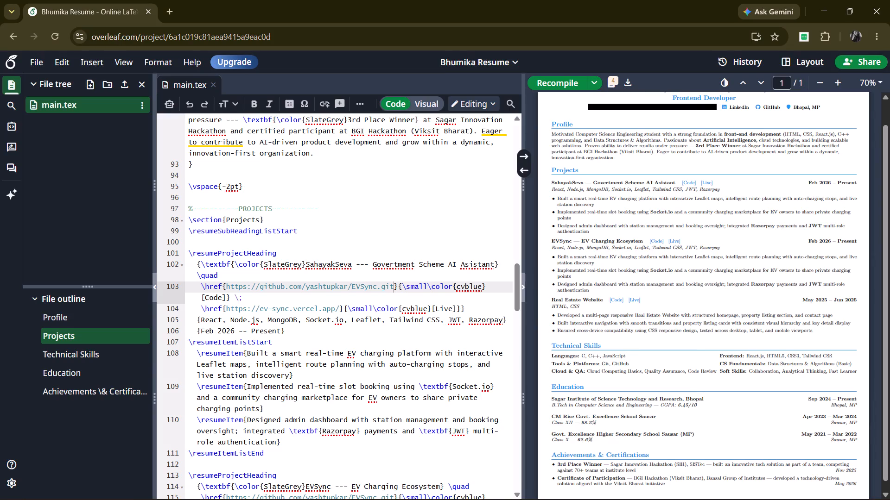
pyautogui.scroll(-1, 375, 393)
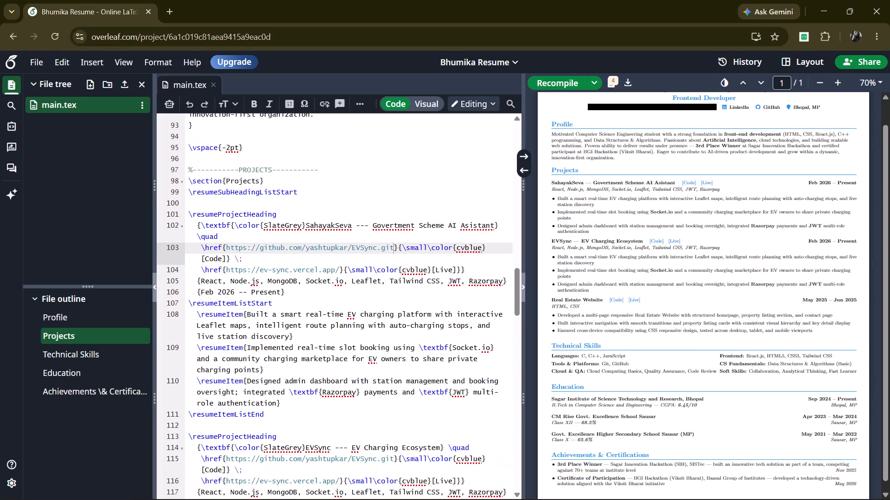
pyautogui.scroll(-1, 375, 393)
pyautogui.scroll(1, 375, 393)
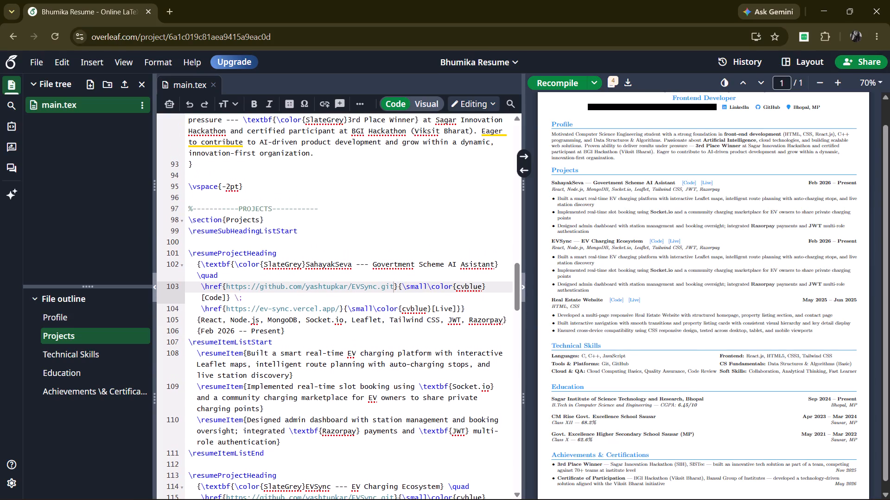
pyautogui.scroll(-1, 429, 321)
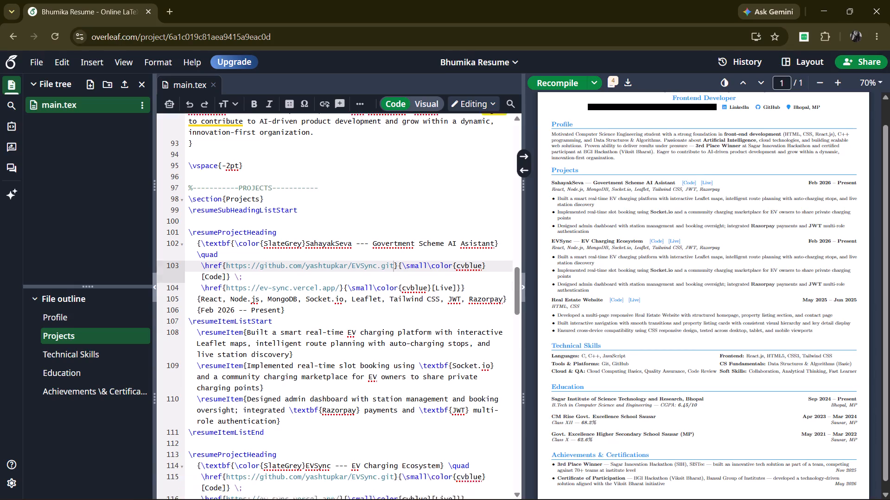
pyautogui.scroll(-1, 429, 321)
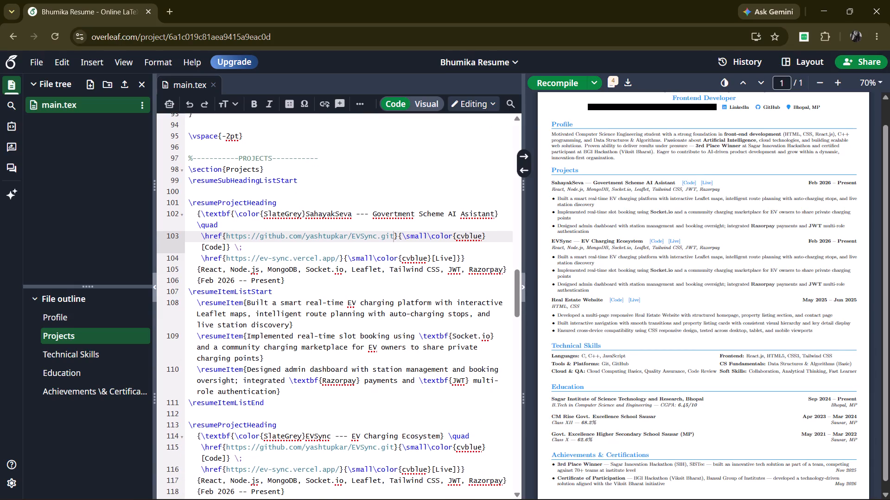
pyautogui.click(216, 279)
pyautogui.press('BackSpace')
pyautogui.press('BackSpace')
pyautogui.press('BackSpace')
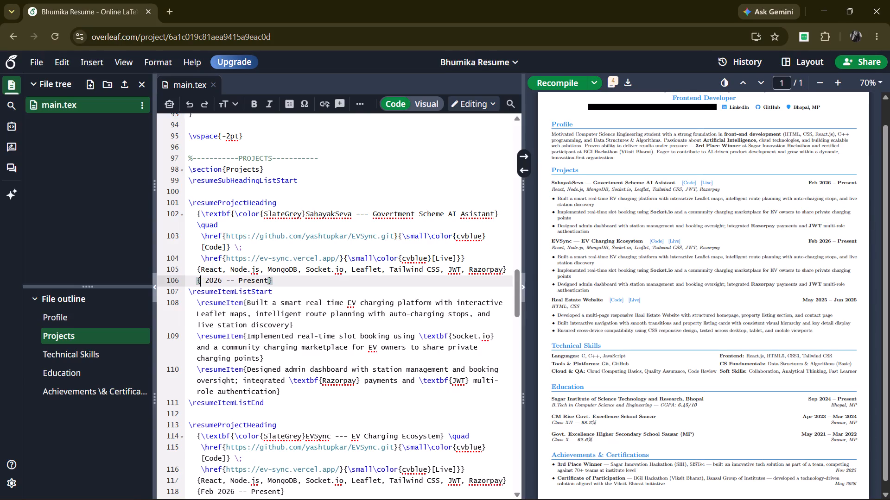
pyautogui.hotkey('shift', 'o')
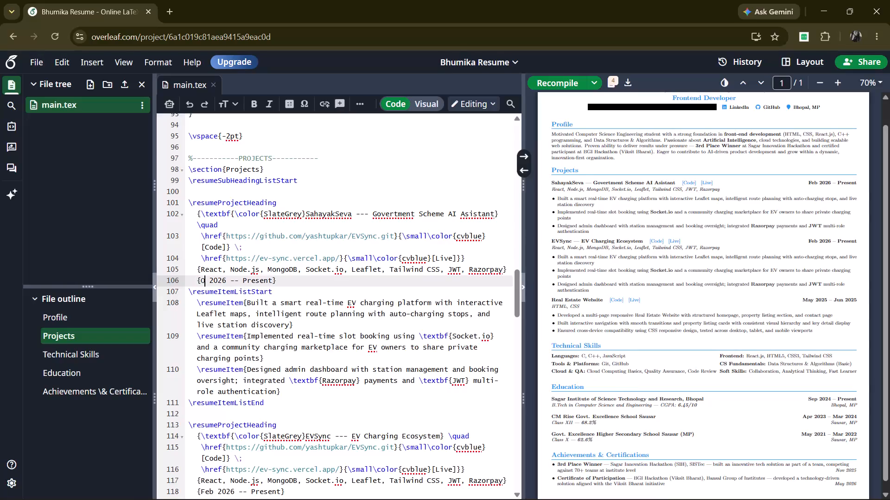
pyautogui.write('ct')
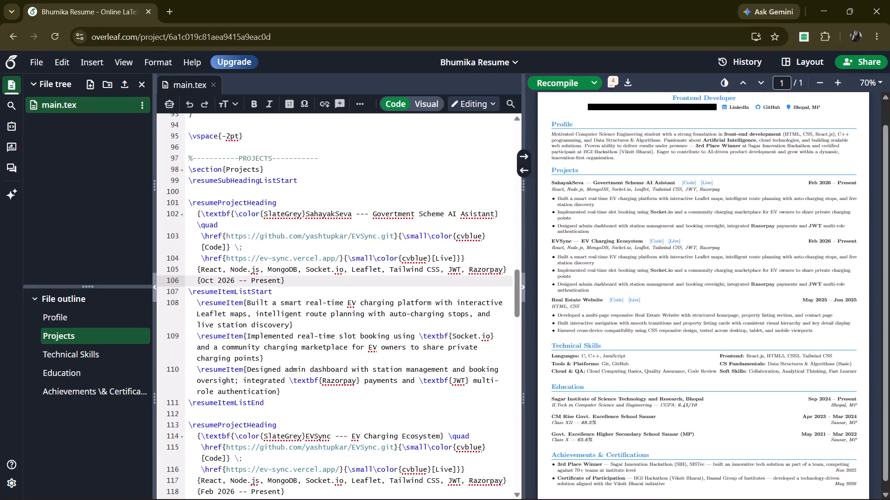
pyautogui.click(280, 281)
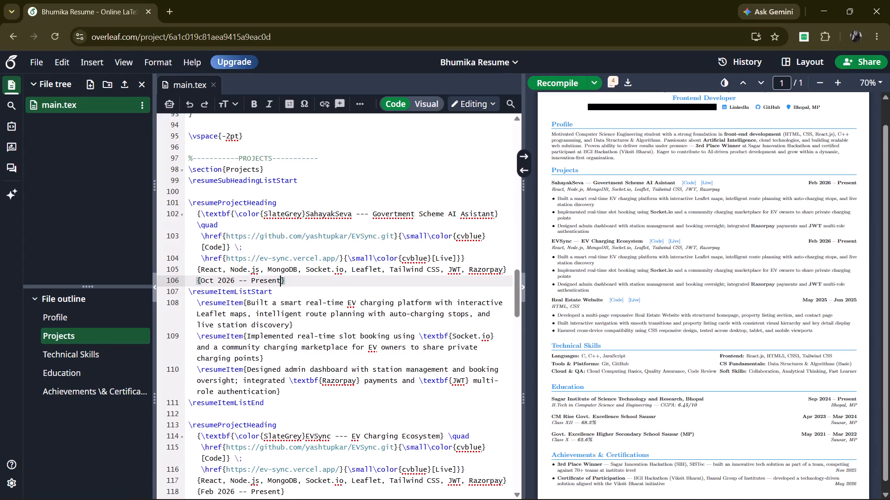
# Replace the end date in the EVSync project's date range with Mar 2026.
pyautogui.scroll(-1, 425, 322)
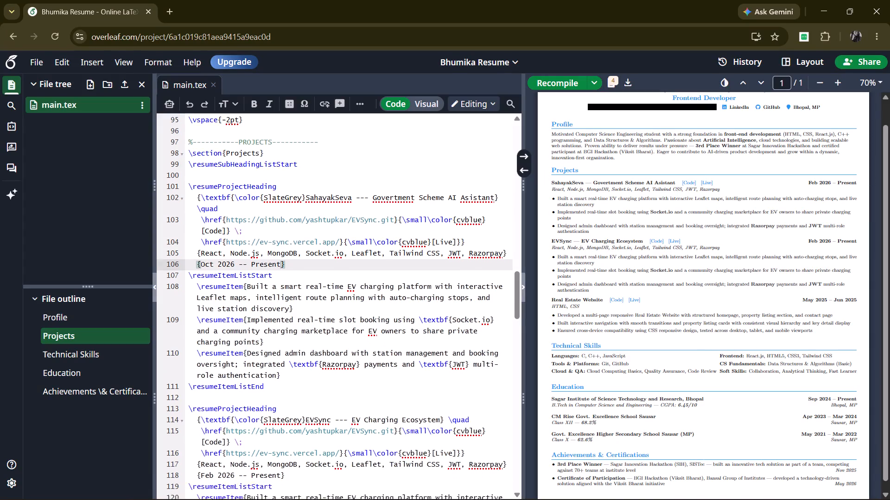
pyautogui.scroll(-1, 425, 322)
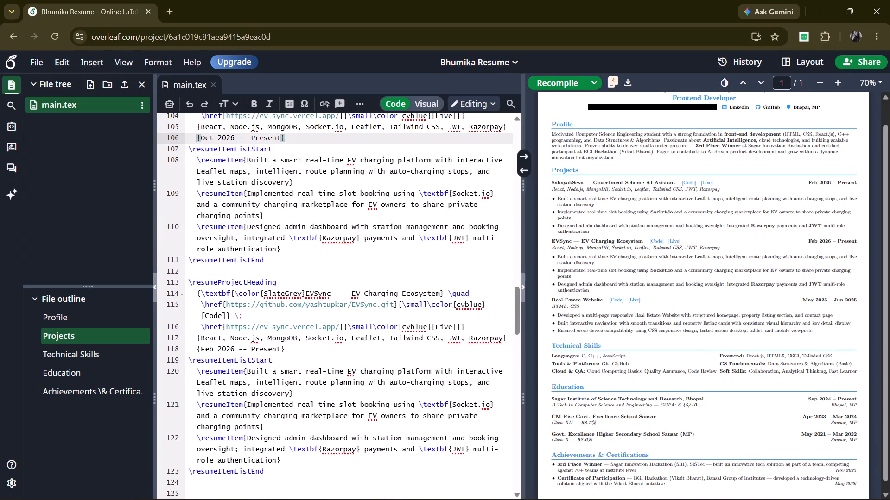
pyautogui.click(283, 352)
pyautogui.press('Left')
pyautogui.press('BackSpace')
pyautogui.press('BackSpace')
pyautogui.press('BackSpace')
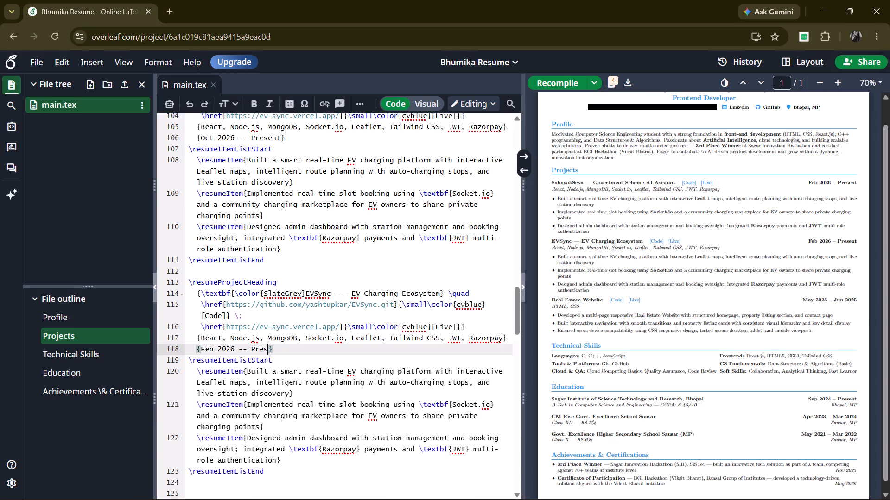
pyautogui.press('BackSpace')
pyautogui.press('BackSpace')
pyautogui.press('BackSpace')
pyautogui.press('BackSpace')
pyautogui.hotkey('shift', 'm')
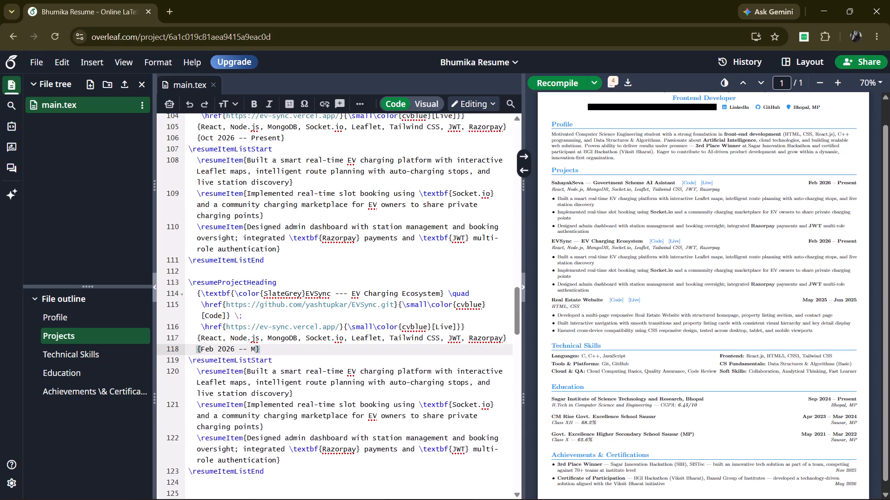
pyautogui.press('a')
pyautogui.press('r')
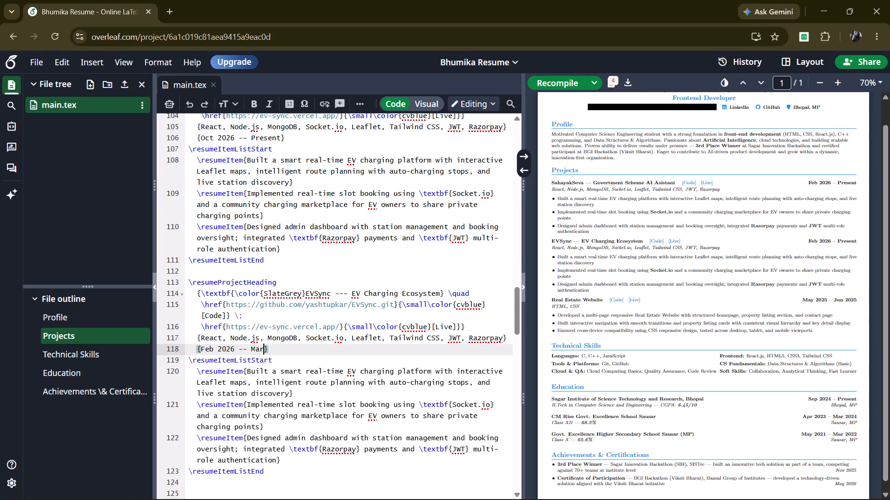
pyautogui.press('space')
pyautogui.write('2026')
# Remove Leaflet from the technology list of the SahayakSeva project.
pyautogui.scroll(-1, 313, 388)
pyautogui.scroll(2, 364, 362)
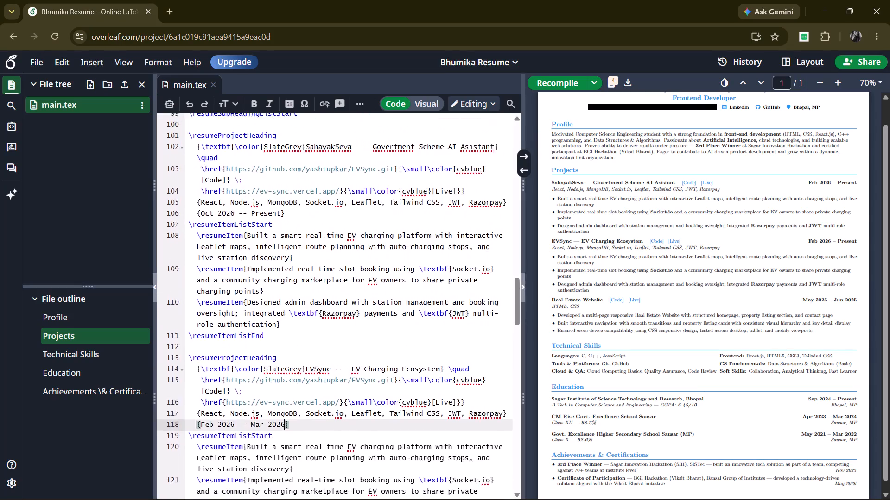
pyautogui.scroll(3, 364, 362)
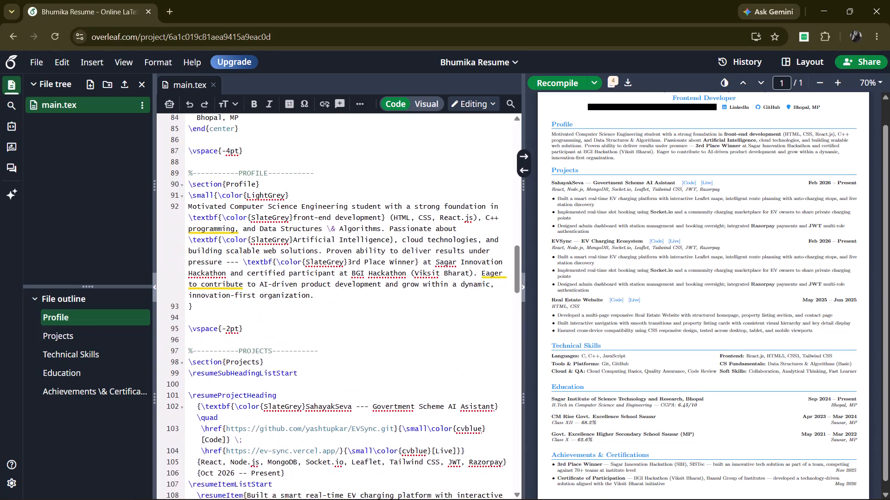
pyautogui.scroll(1, 364, 362)
pyautogui.scroll(-4, 364, 362)
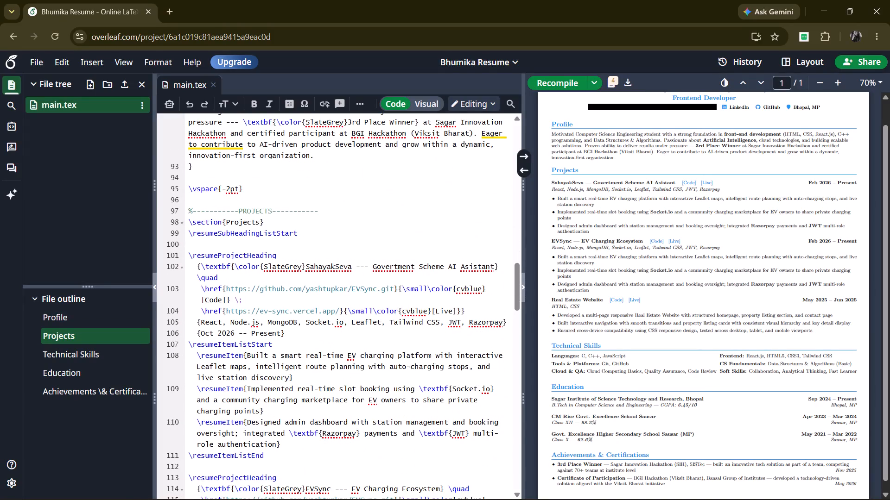
pyautogui.click(384, 325)
pyautogui.press('Left')
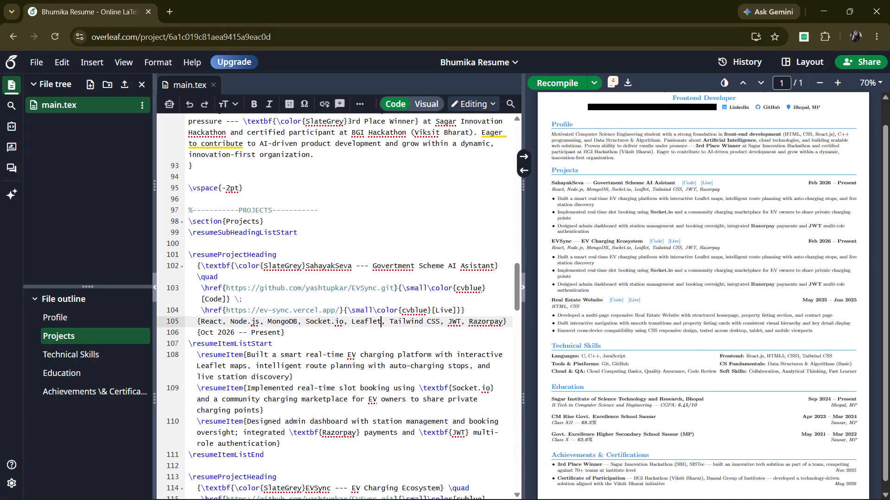
pyautogui.press('BackSpace')
pyautogui.press('BackSpace')
pyautogui.press('BackSpace')
pyautogui.press('BackSpace')
pyautogui.press('BackSpace')
pyautogui.press('BackSpace')
pyautogui.press('BackSpace')
pyautogui.press('BackSpace')
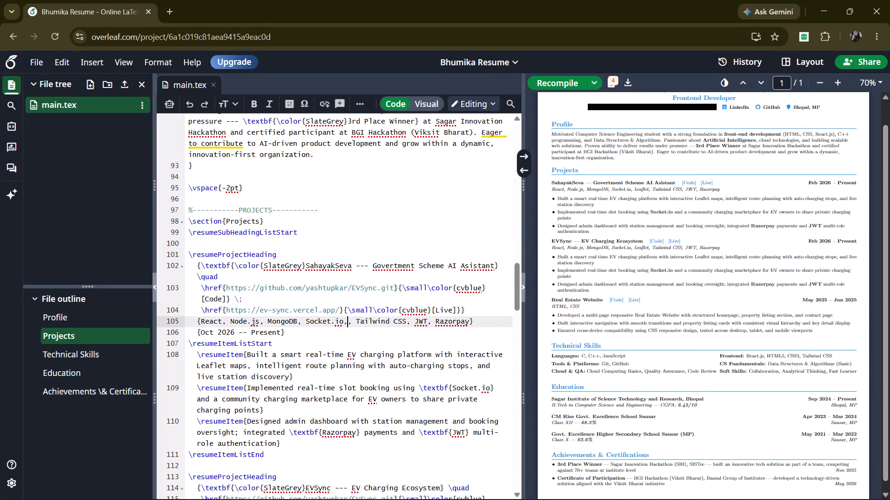
pyautogui.press('BackSpace')
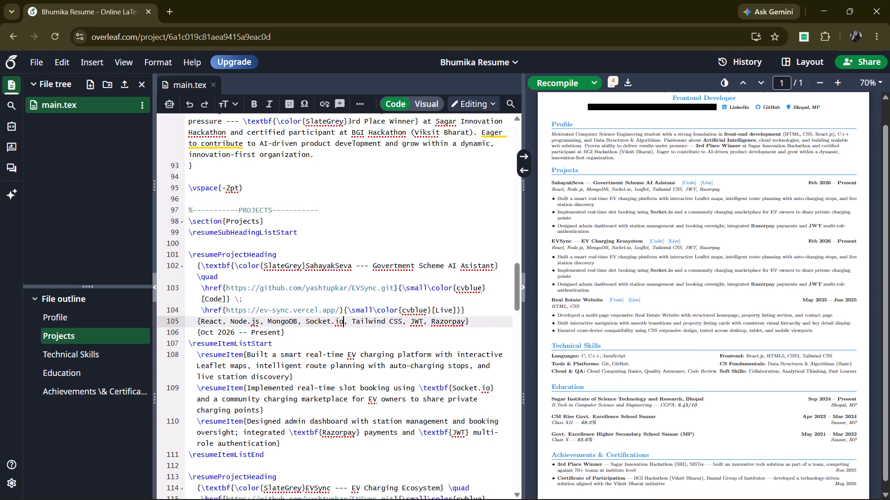
pyautogui.click(459, 321)
pyautogui.press('Right')
pyautogui.press('BackSpace')
pyautogui.press('BackSpace')
pyautogui.press('BackSpace')
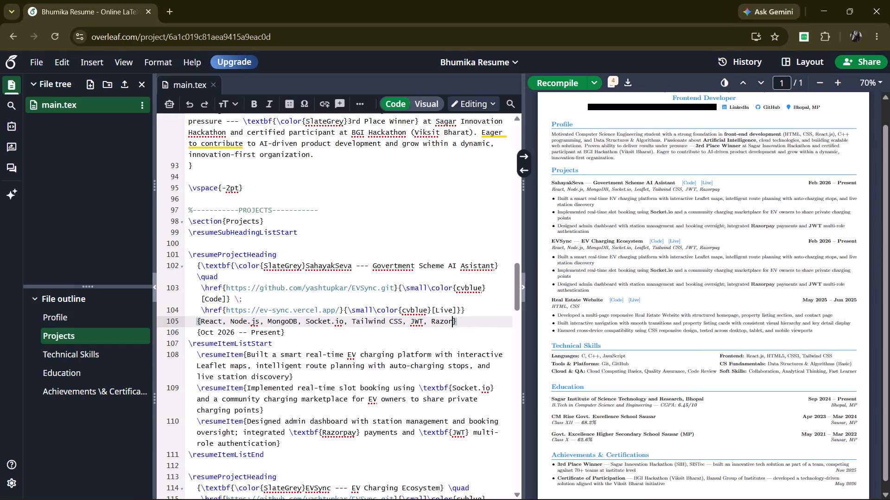
pyautogui.press('BackSpace')
pyautogui.press('BackSpace')
pyautogui.press('BackSpace')
pyautogui.press('BackSpace')
pyautogui.press('BackSpace')
pyautogui.write('STT')
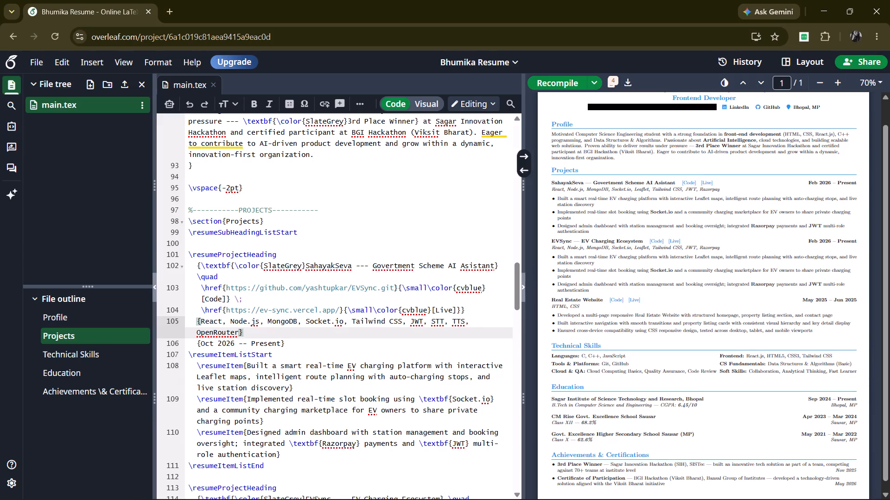
# Recompile the resume PDF with the edited project dates and SahayakSeva technologies.
pyautogui.scroll(-1, 371, 379)
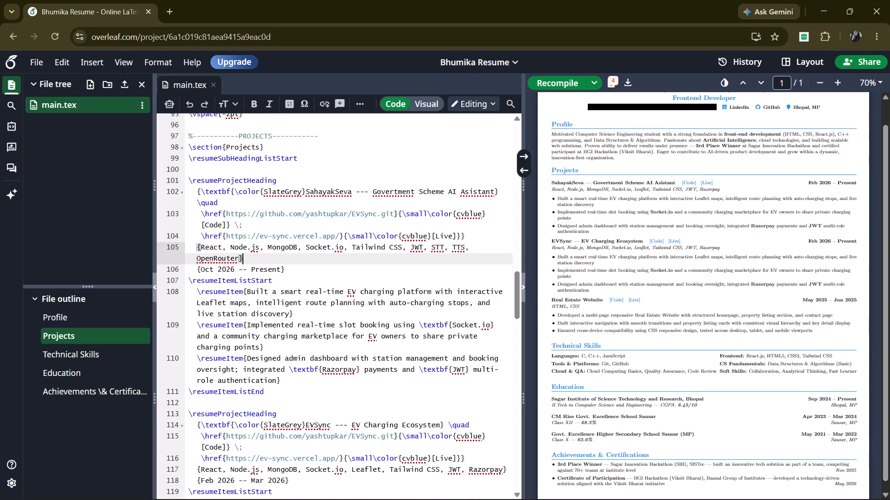
pyautogui.scroll(-2, 371, 379)
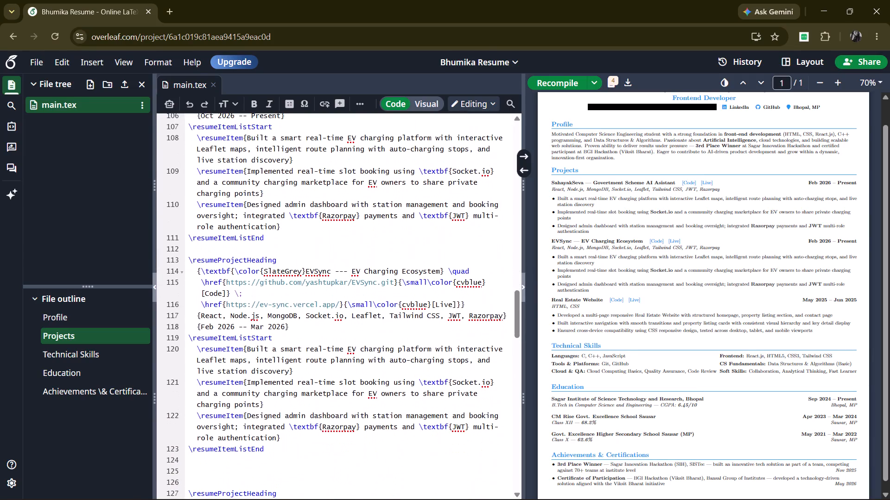
pyautogui.scroll(-1, 371, 379)
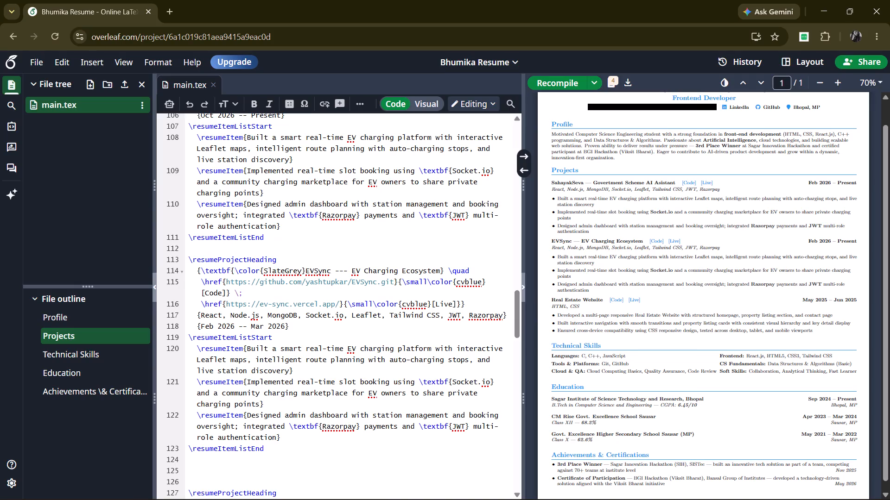
pyautogui.scroll(-2, 370, 360)
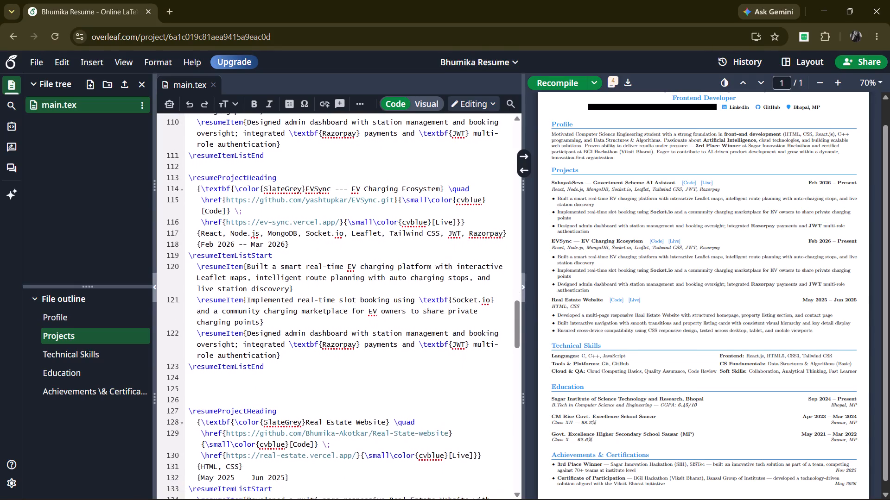
pyautogui.scroll(-3, 370, 360)
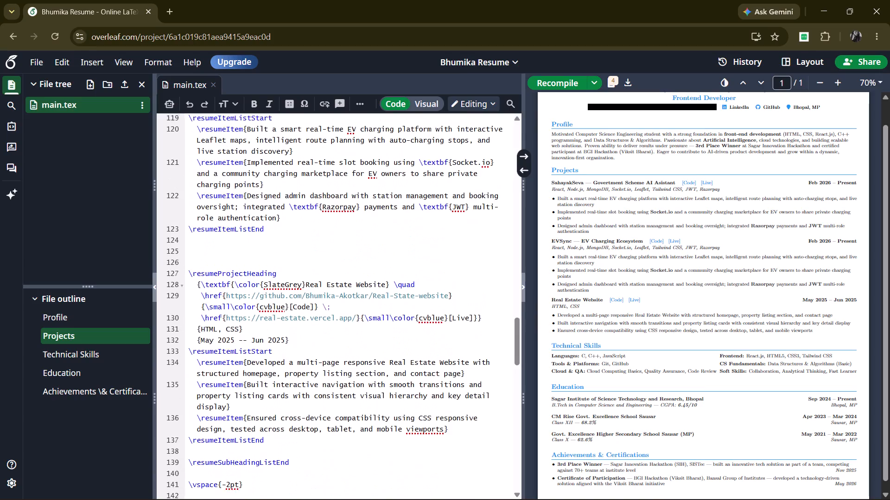
pyautogui.click(564, 83)
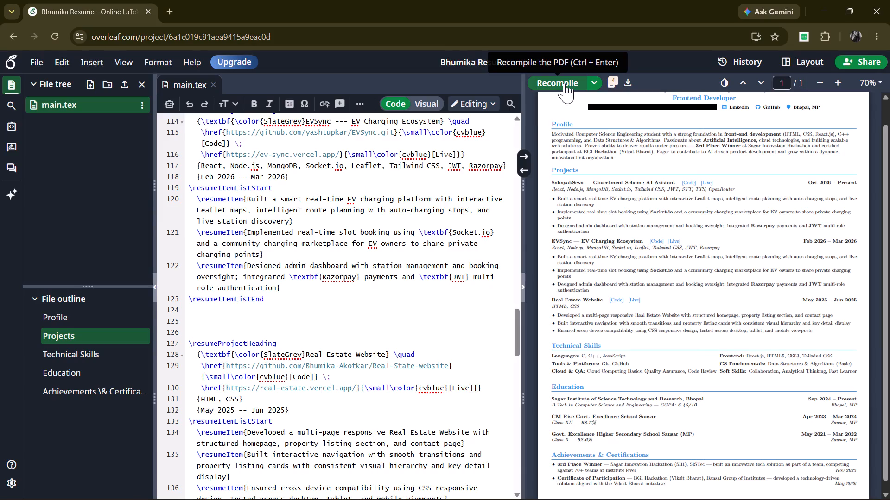
# Copy the SahayakSeva project's whole bullet block, from \resumeItemListStart through \resumeItemListEnd.
pyautogui.scroll(4, 395, 218)
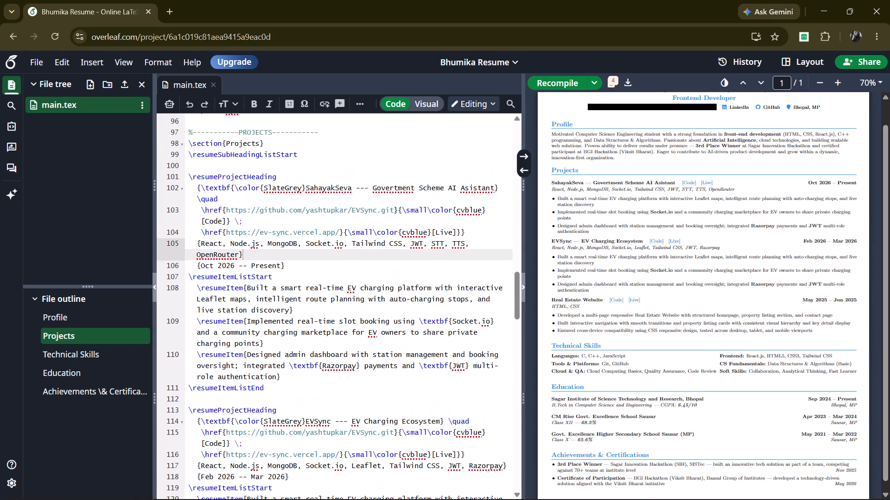
pyautogui.scroll(1, 395, 218)
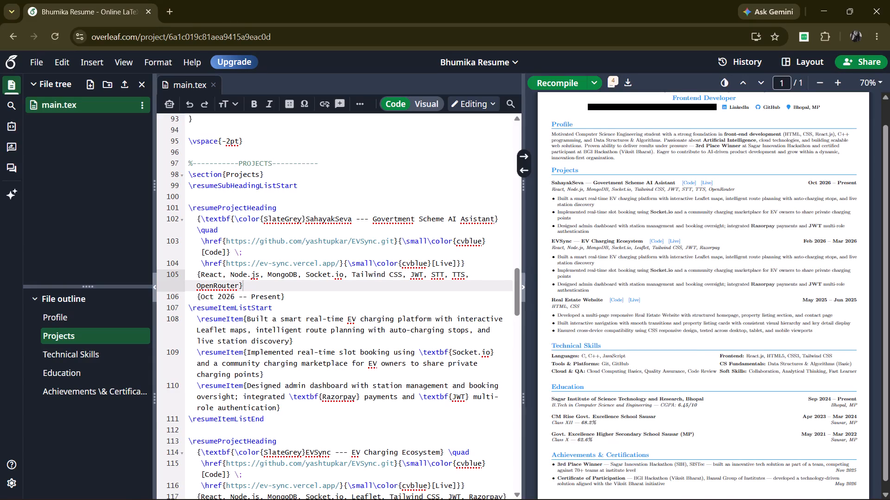
pyautogui.moveTo(282, 421); pyautogui.dragTo(180, 315)
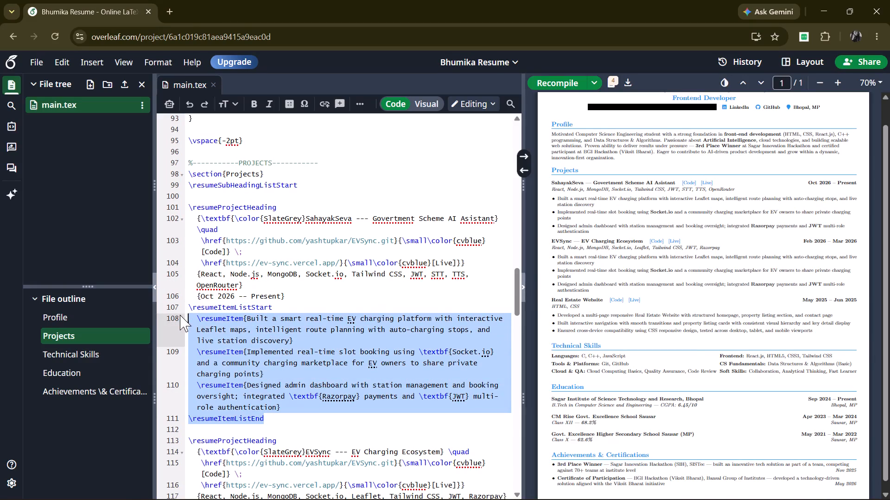
pyautogui.moveTo(180, 315); pyautogui.dragTo(180, 309)
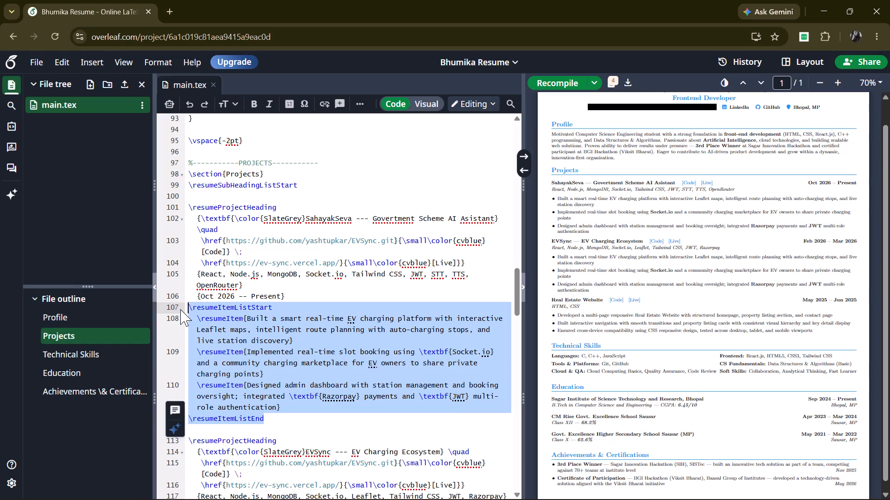
pyautogui.hotkey('ctrl', 'c')
pyautogui.hotkey('ctrl', 'c')
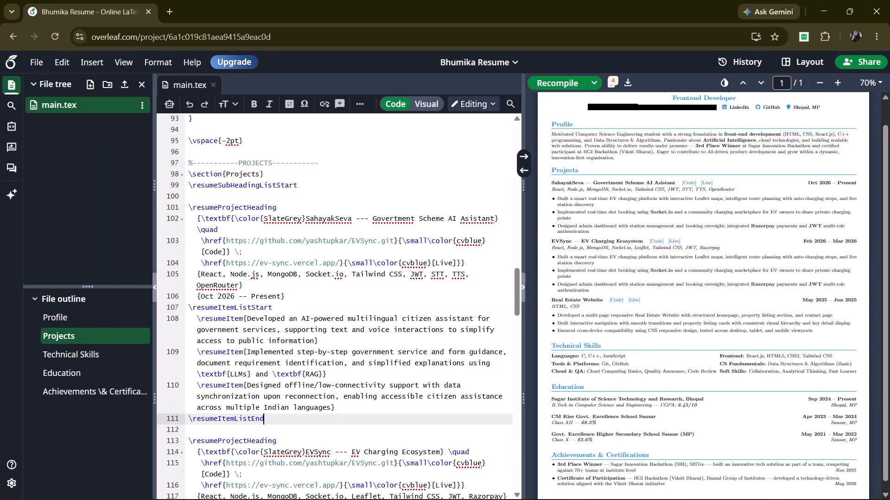
# Recompile the resume PDF with the new SahayakSeva bullets.
pyautogui.click(570, 82)
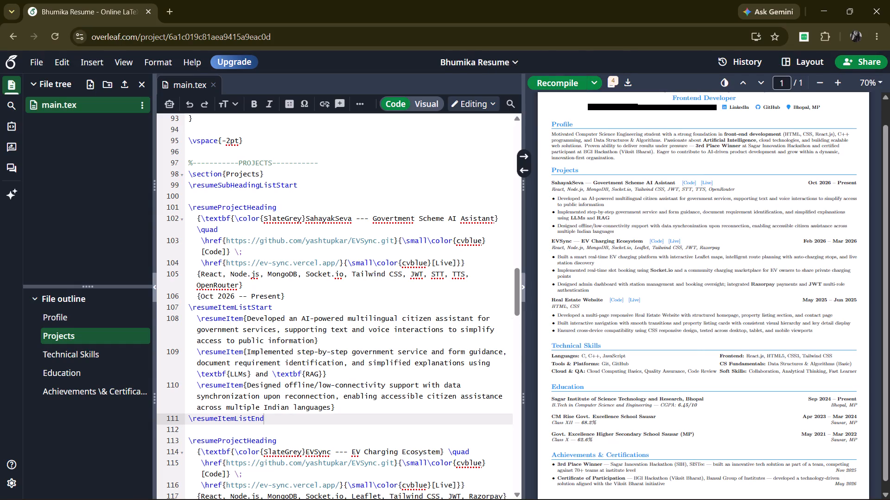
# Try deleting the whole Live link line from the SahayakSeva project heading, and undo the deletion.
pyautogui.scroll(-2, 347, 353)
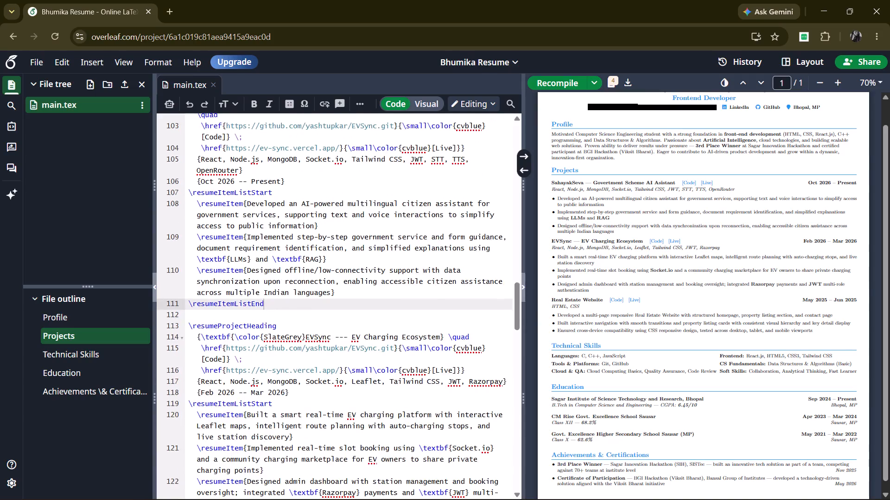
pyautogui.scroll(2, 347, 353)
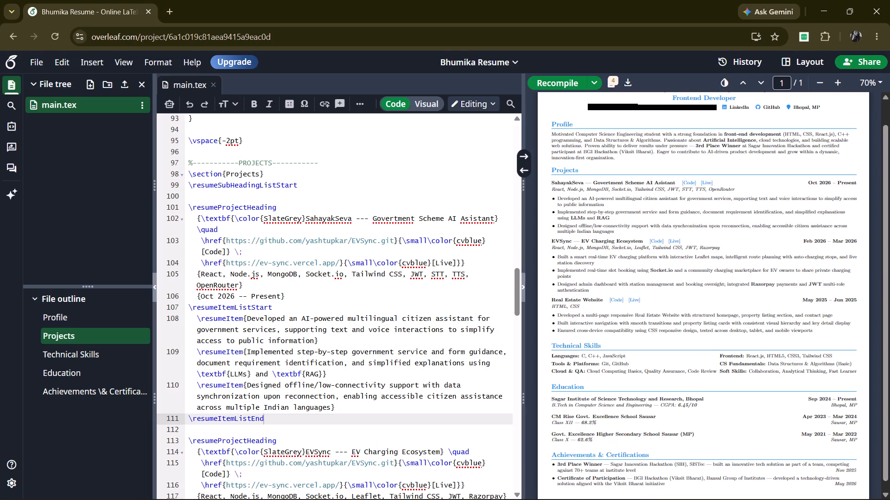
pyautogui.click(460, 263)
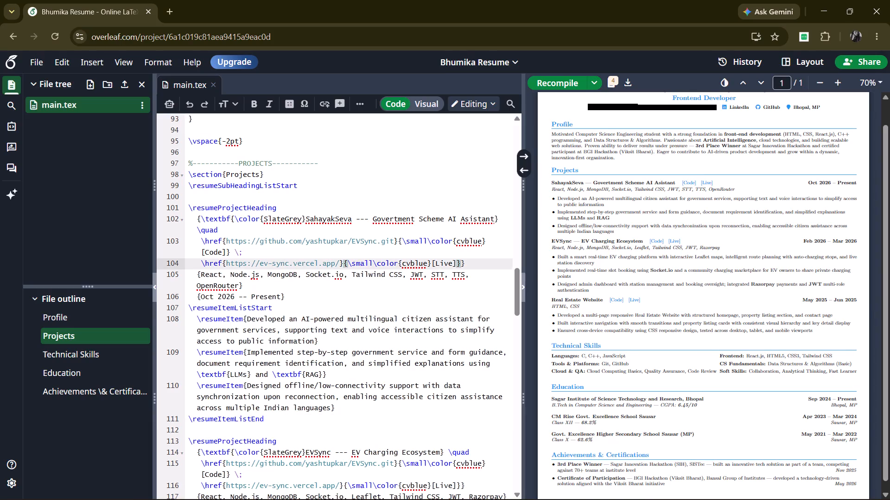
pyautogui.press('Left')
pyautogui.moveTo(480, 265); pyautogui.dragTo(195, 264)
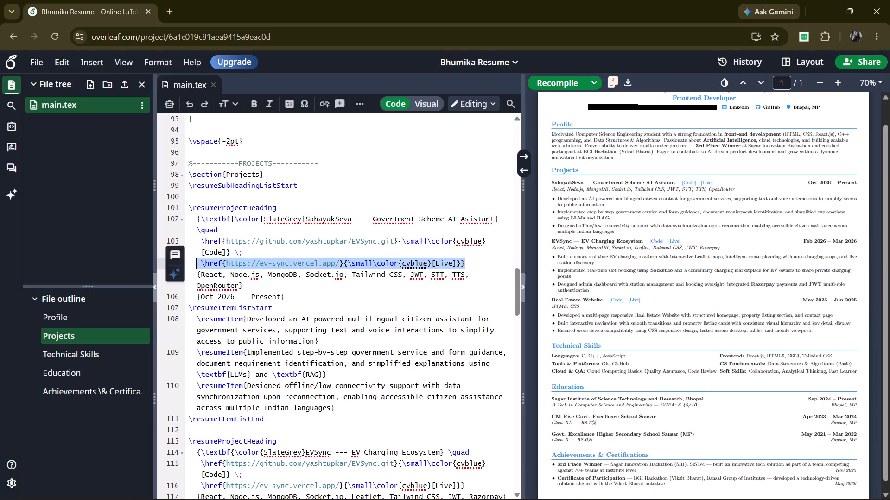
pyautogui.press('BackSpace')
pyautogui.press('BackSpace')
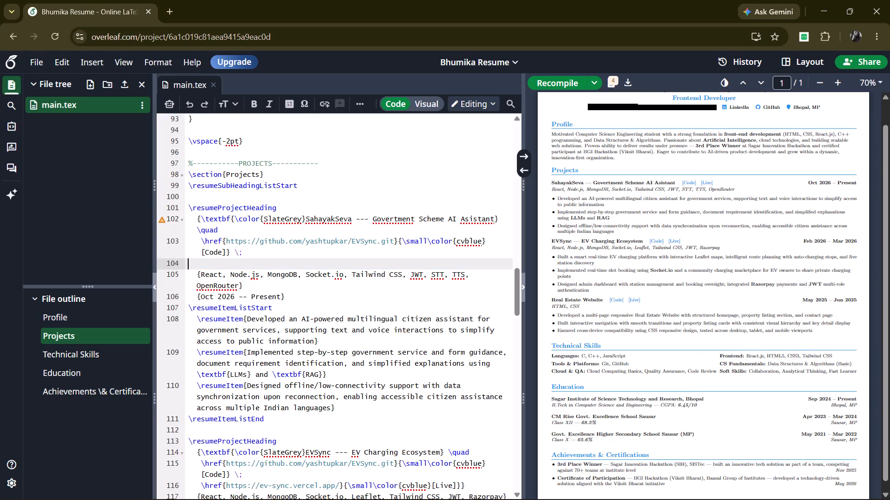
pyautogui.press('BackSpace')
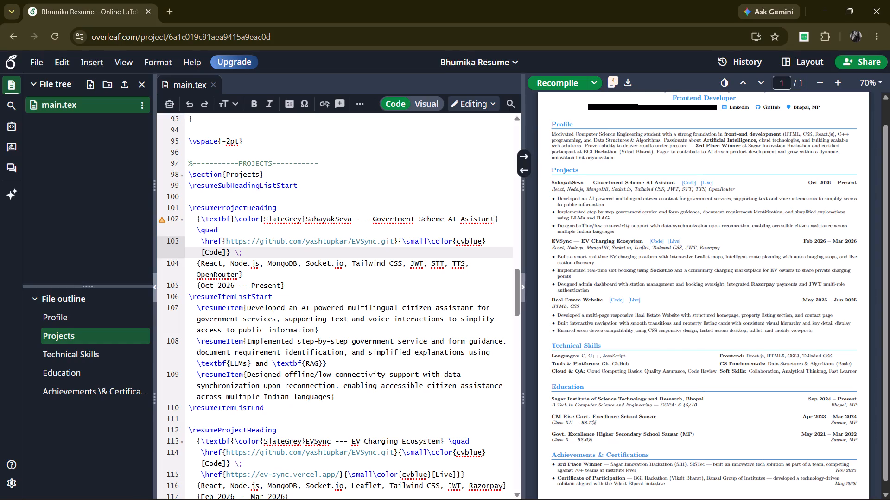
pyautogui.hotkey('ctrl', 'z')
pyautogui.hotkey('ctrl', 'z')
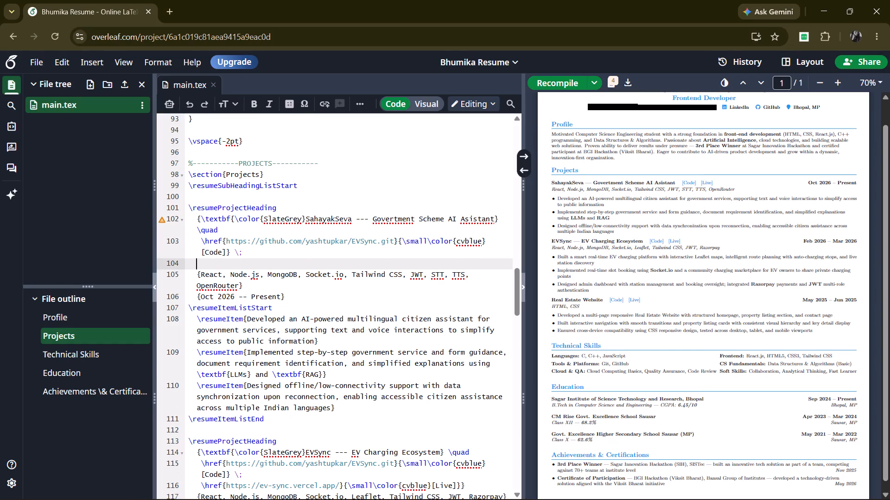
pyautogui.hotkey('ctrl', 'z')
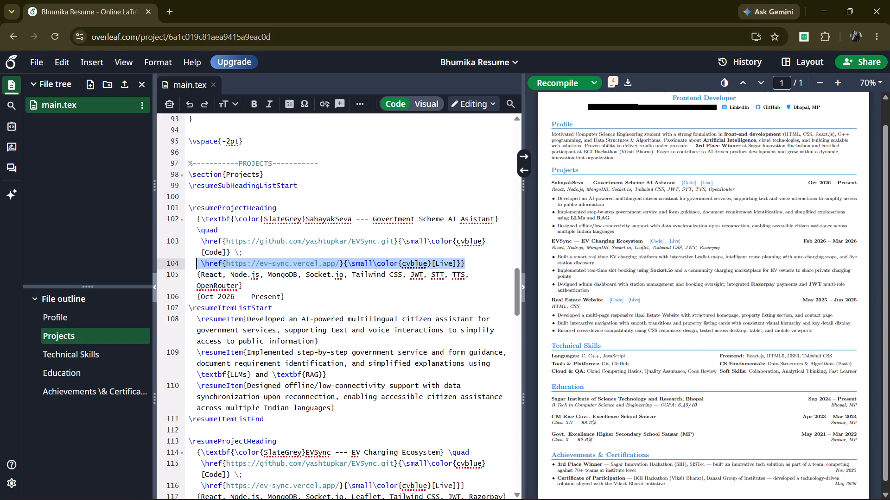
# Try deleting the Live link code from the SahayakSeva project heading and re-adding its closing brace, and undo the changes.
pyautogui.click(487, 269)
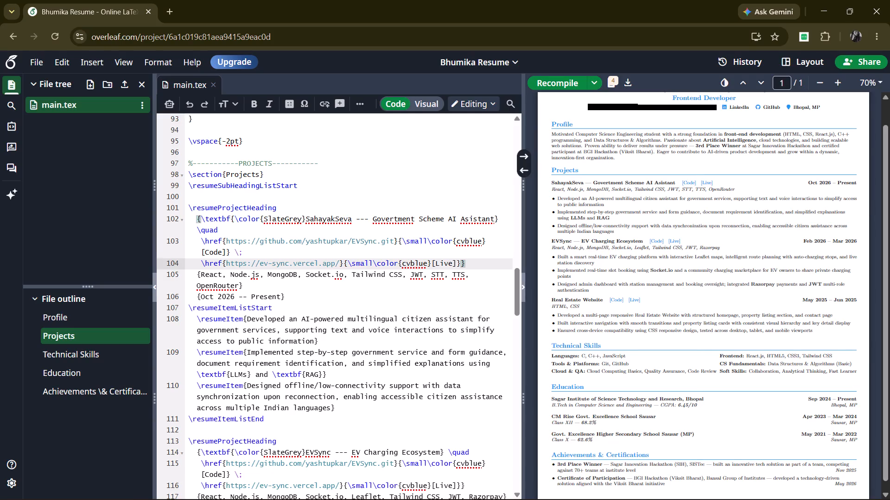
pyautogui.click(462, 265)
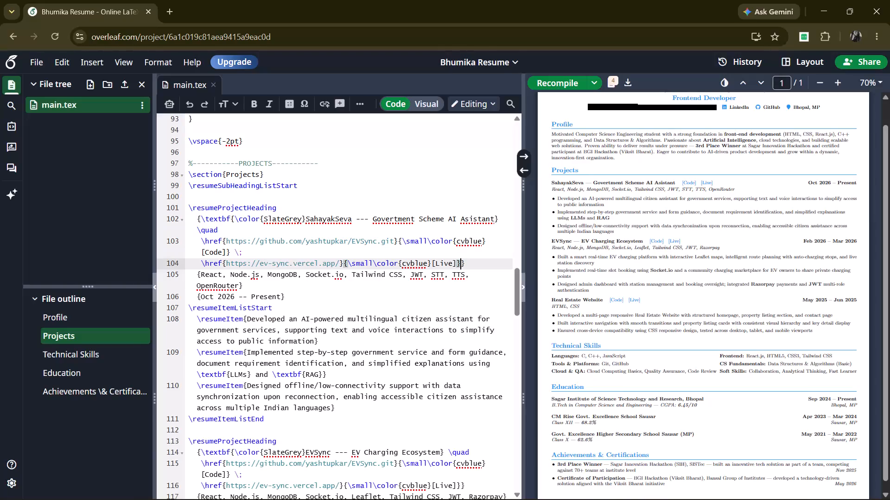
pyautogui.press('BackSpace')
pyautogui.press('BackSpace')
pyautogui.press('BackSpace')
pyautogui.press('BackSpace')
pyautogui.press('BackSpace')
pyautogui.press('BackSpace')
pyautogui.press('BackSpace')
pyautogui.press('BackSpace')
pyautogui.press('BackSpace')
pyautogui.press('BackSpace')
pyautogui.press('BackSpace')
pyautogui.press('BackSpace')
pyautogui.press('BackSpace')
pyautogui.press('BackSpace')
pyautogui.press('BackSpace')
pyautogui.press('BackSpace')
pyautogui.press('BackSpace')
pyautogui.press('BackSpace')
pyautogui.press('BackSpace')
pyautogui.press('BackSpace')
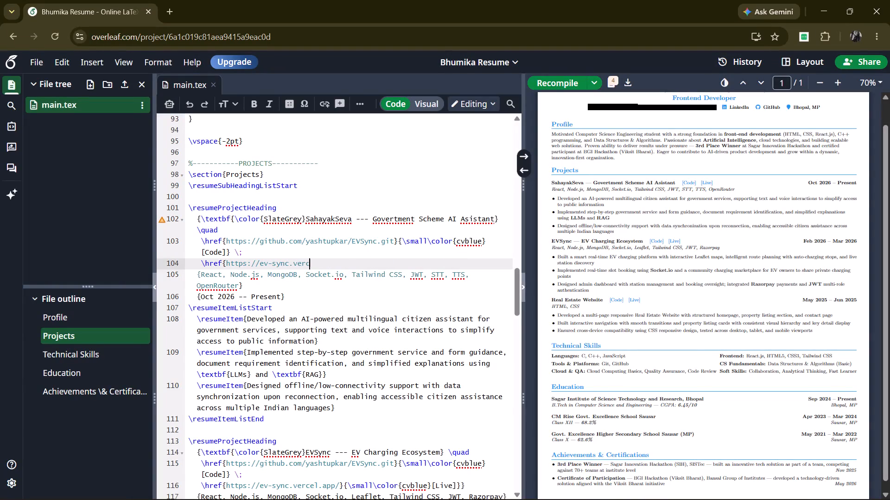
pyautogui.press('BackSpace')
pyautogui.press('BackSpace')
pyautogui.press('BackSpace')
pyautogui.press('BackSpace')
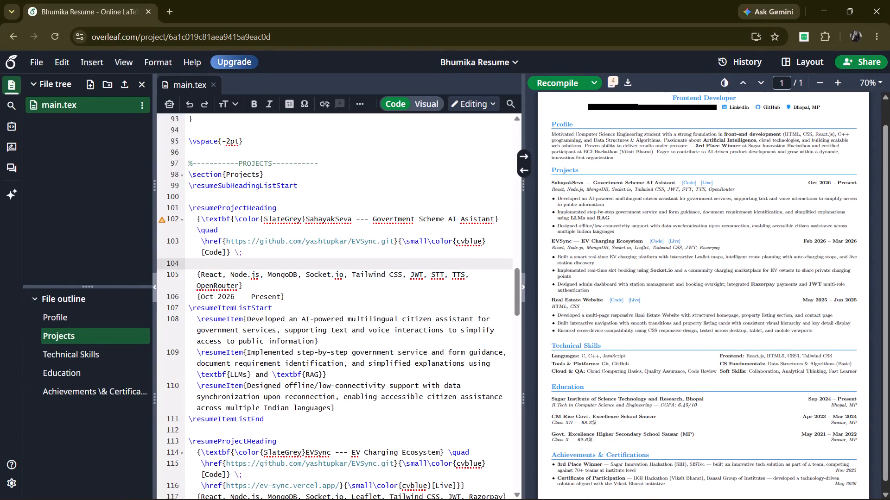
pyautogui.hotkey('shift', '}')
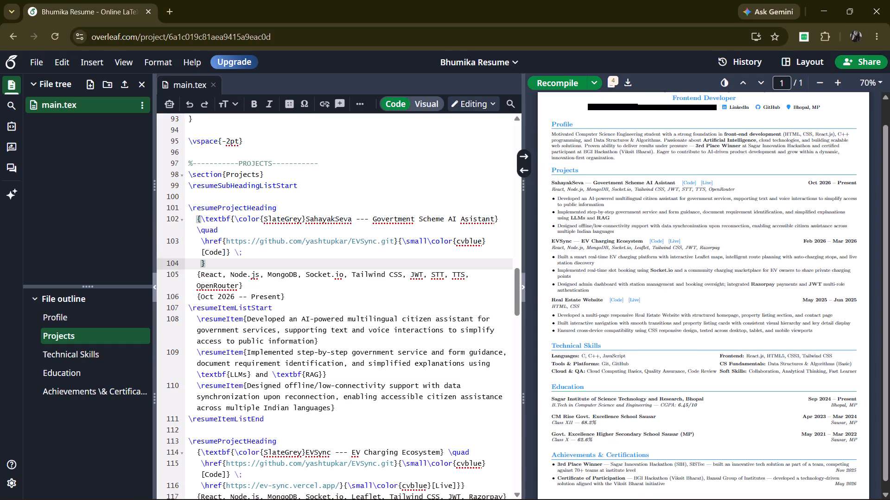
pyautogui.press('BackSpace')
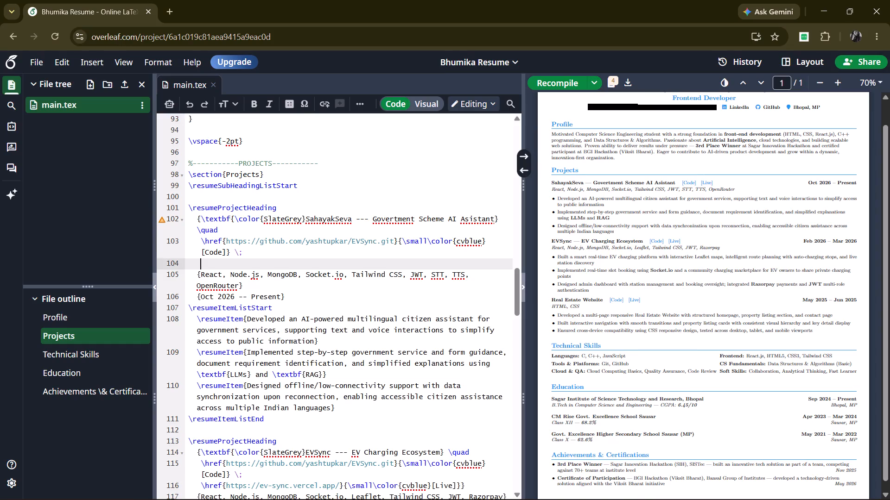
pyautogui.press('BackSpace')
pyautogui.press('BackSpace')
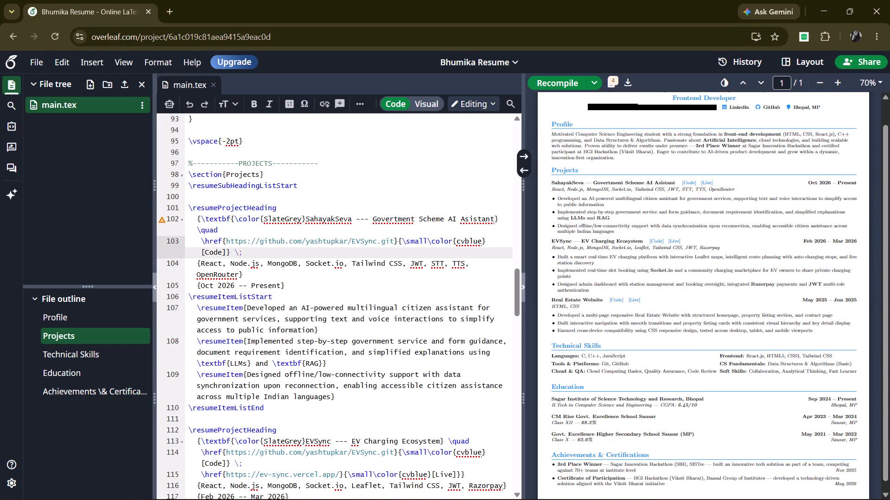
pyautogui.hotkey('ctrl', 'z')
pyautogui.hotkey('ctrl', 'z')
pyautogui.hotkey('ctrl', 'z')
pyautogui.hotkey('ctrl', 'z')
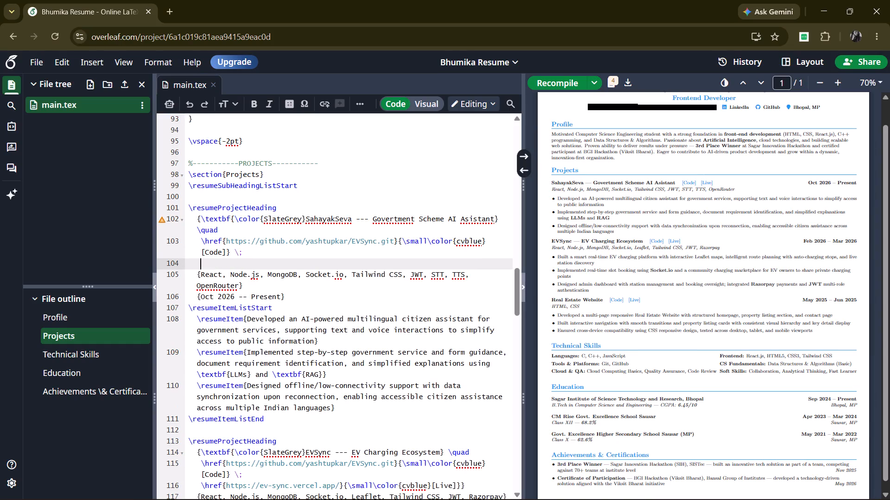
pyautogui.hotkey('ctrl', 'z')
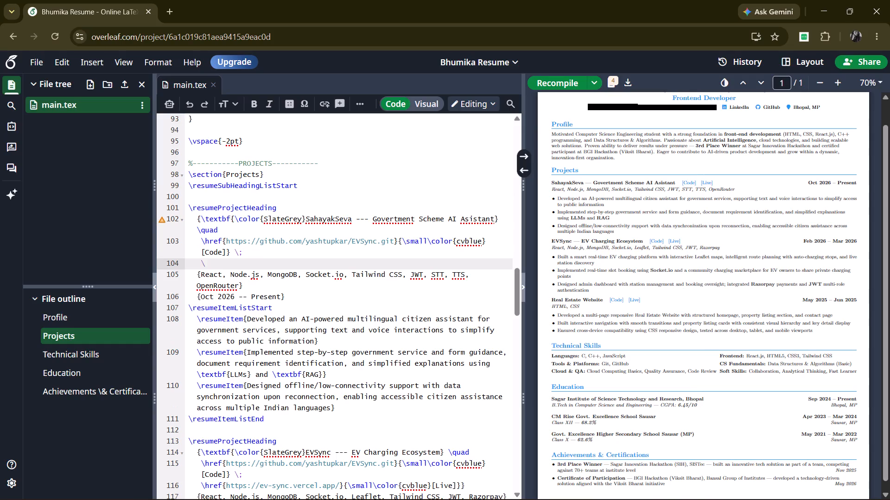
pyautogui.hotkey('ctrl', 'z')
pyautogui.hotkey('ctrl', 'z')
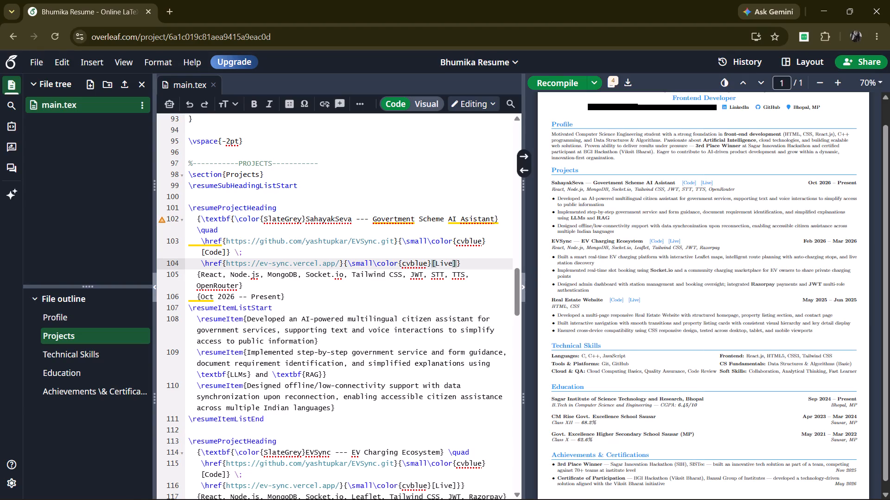
pyautogui.click(481, 268)
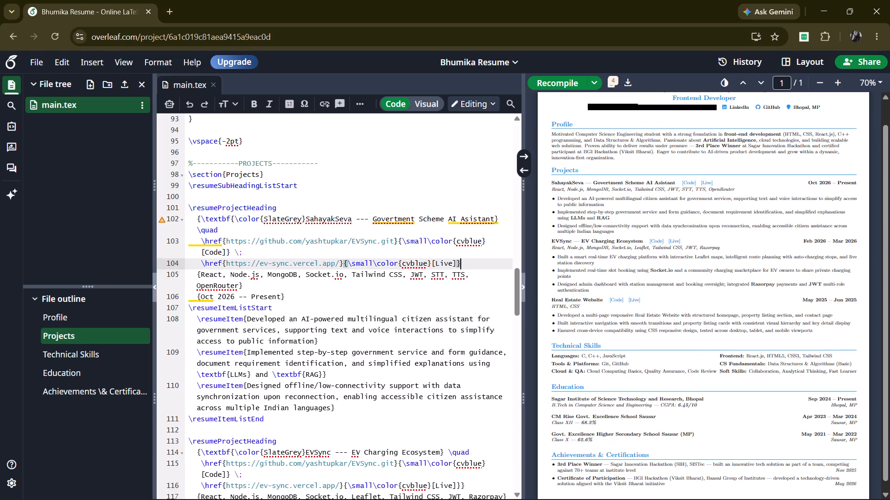
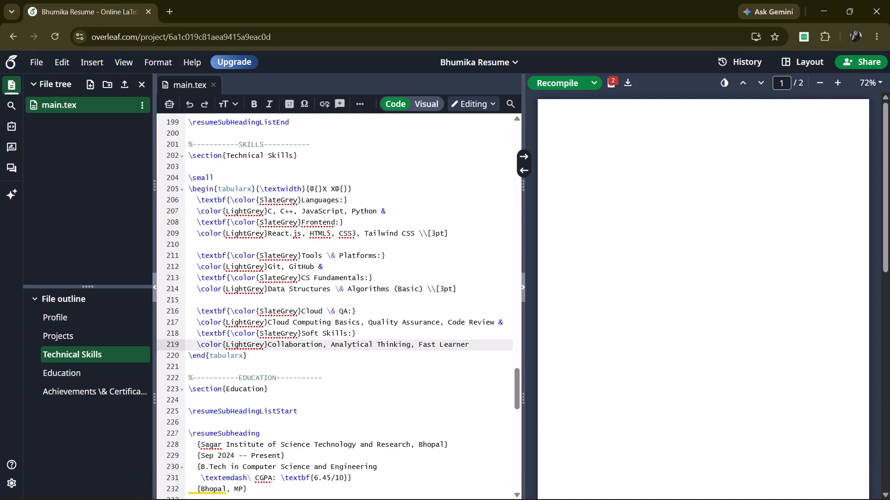
pyautogui.hotkey('ctrl', 'x')
pyautogui.hotkey('ctrl', 'z')
pyautogui.hotkey('ctrl', 'z')
pyautogui.hotkey('ctrl', 'z')
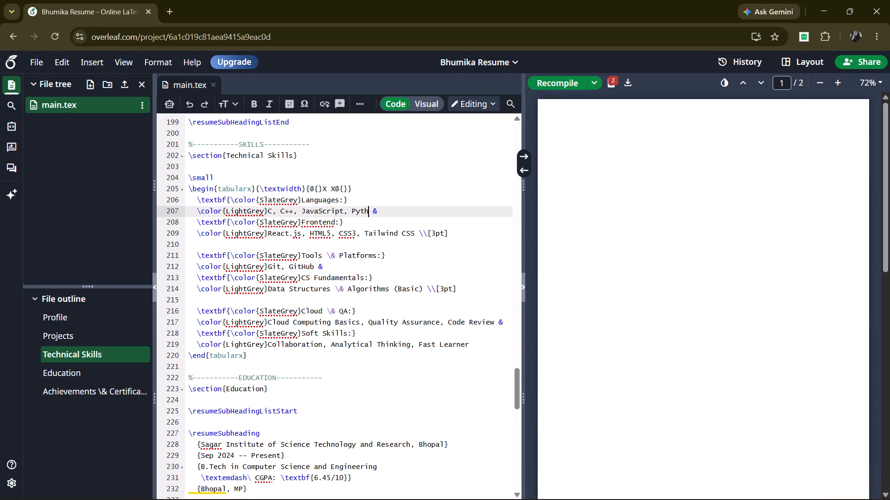
pyautogui.hotkey('ctrl', 'z')
pyautogui.hotkey('ctrl', 'z')
pyautogui.hotkey('ctrl', 'z')
pyautogui.hotkey('ctrl', 'z')
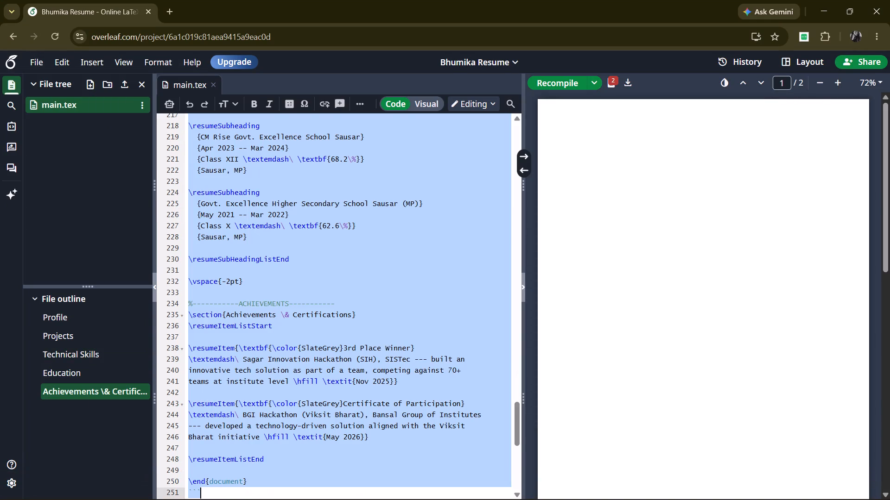
pyautogui.hotkey('ctrl', 'z')
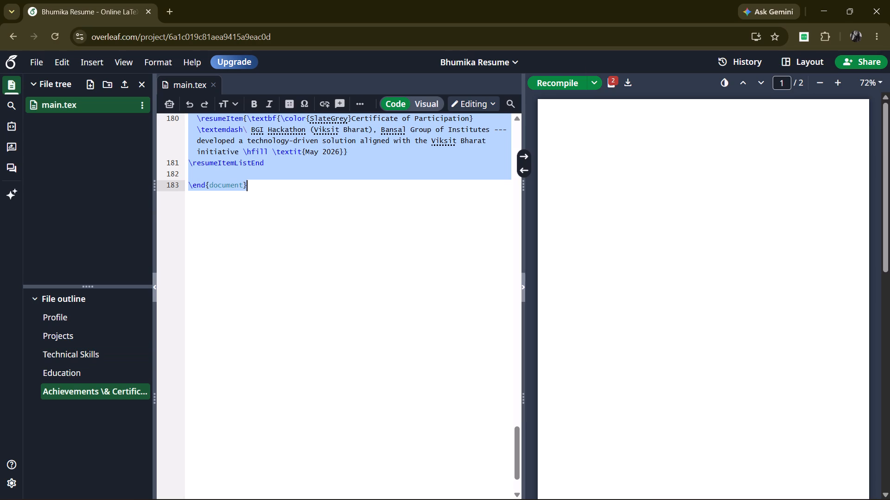
pyautogui.click(556, 84)
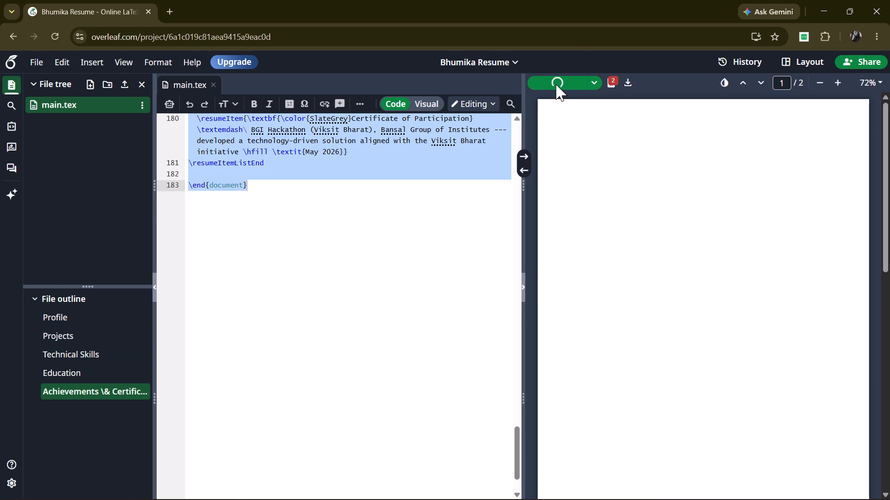
# Undo the recent edits at the end of SahayakSeva's Live link line, restoring its closing braces, and recompile the resume.
pyautogui.scroll(1, 392, 263)
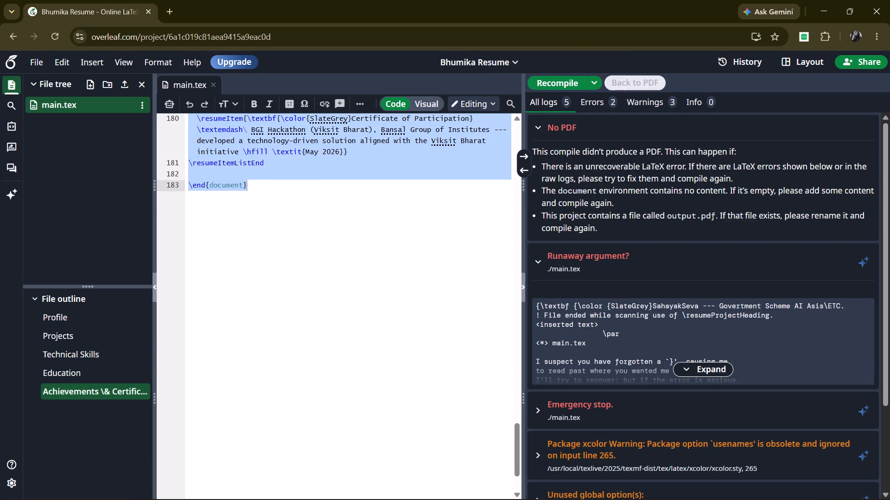
pyautogui.scroll(2, 392, 263)
pyautogui.hotkey('ctrl', 'z')
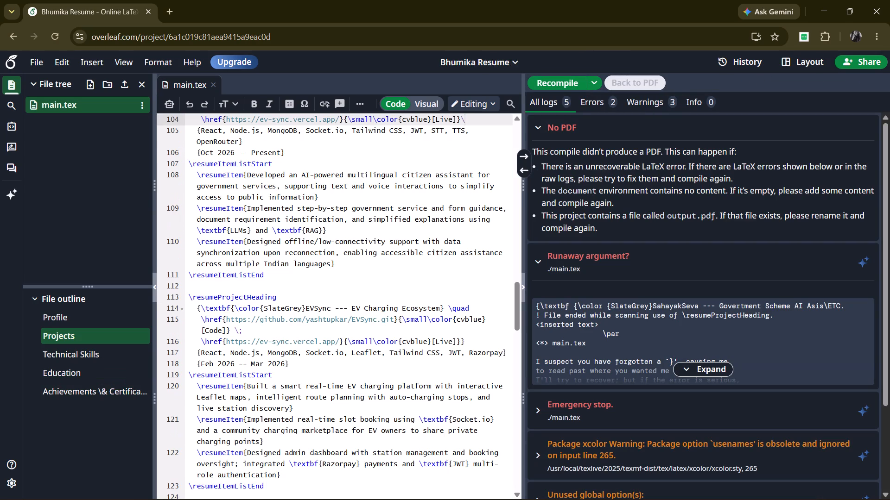
pyautogui.hotkey('ctrl', 'z')
pyautogui.click(566, 81)
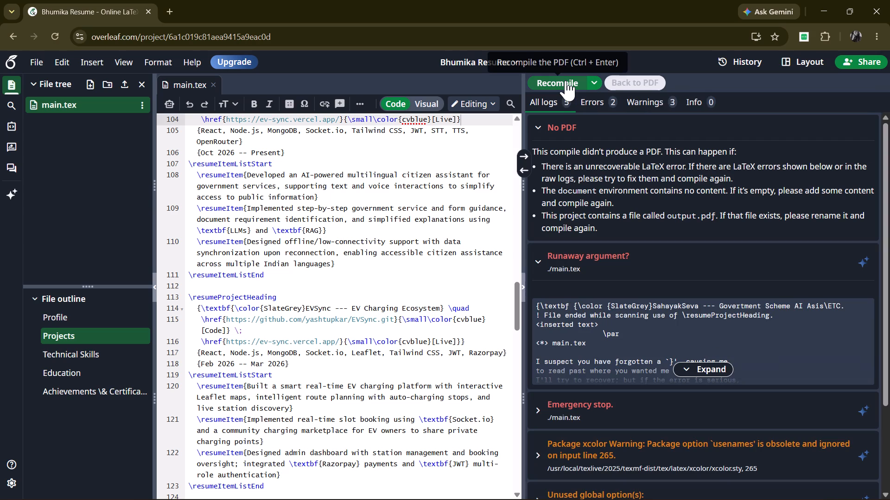
pyautogui.click(411, 293)
pyautogui.hotkey('ctrl', 'z')
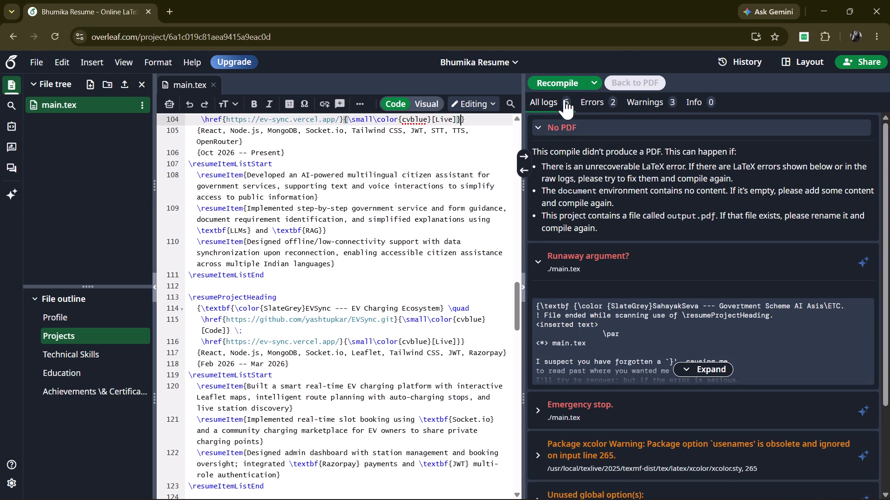
pyautogui.click(557, 78)
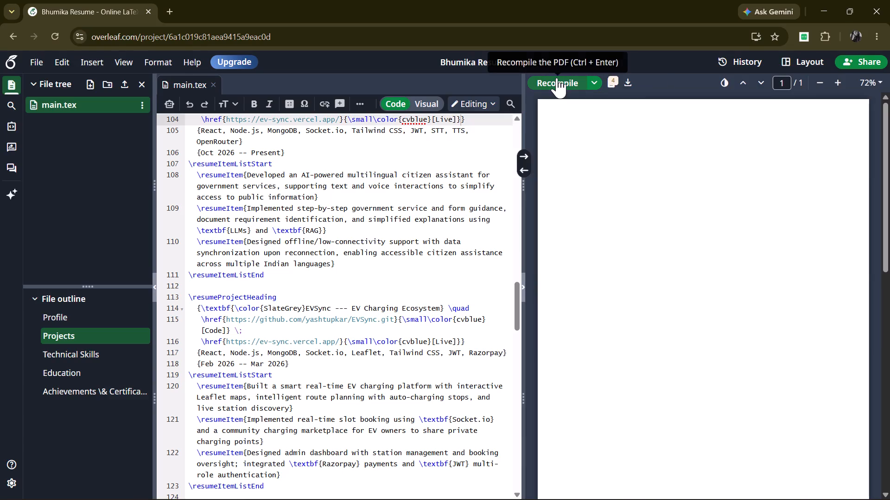
# Review the recompiled resume PDF and the contact, Profile and Projects code in main.tex.
pyautogui.scroll(2, 370, 335)
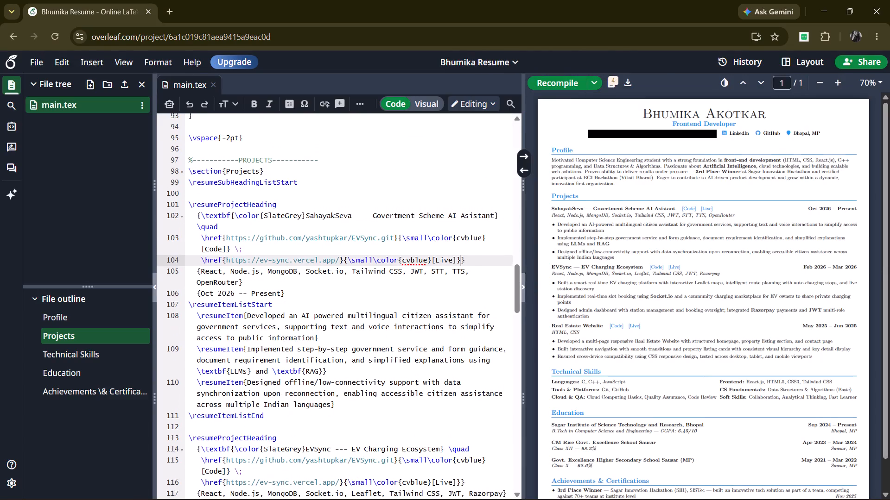
pyautogui.scroll(1, 742, 373)
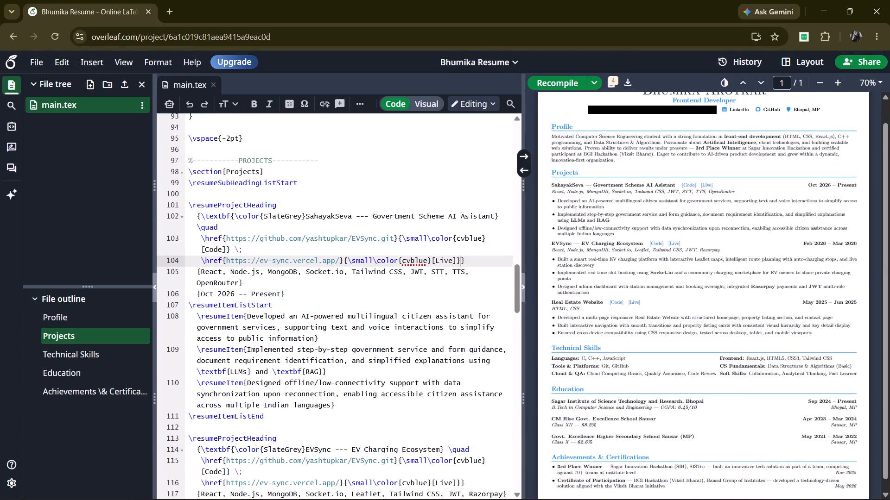
pyautogui.scroll(-1, 413, 344)
pyautogui.scroll(5, 413, 344)
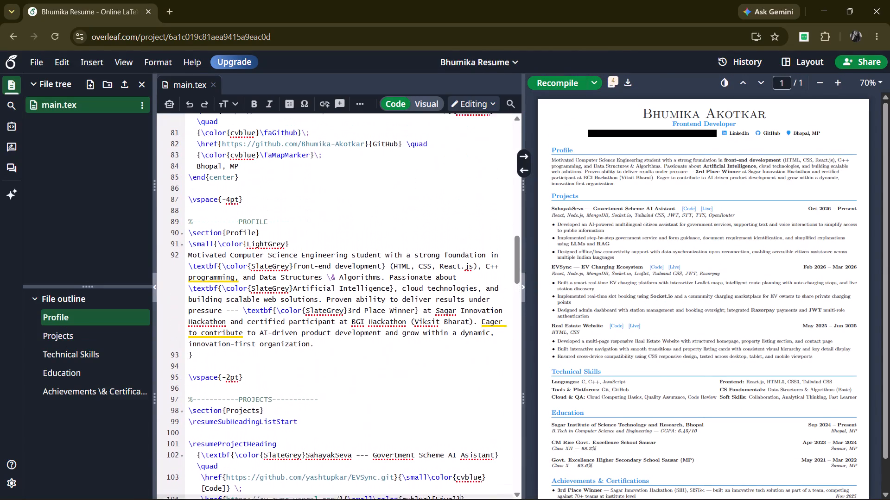
pyautogui.scroll(1, 413, 344)
pyautogui.scroll(-1, 413, 344)
pyautogui.scroll(1, 413, 344)
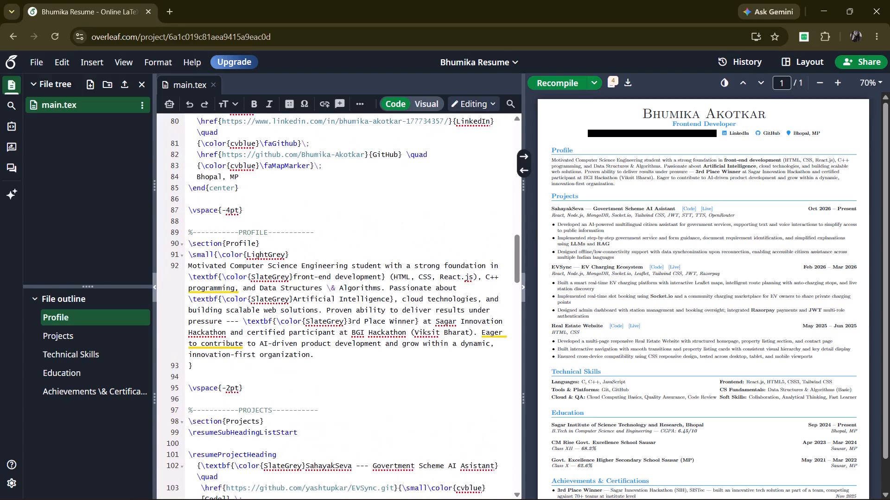
# Delete the Live link from SahayakSeva's project heading in main.tex, close the heading with a single brace, and recompile the resume.
pyautogui.scroll(1, 413, 344)
pyautogui.scroll(-2, 413, 344)
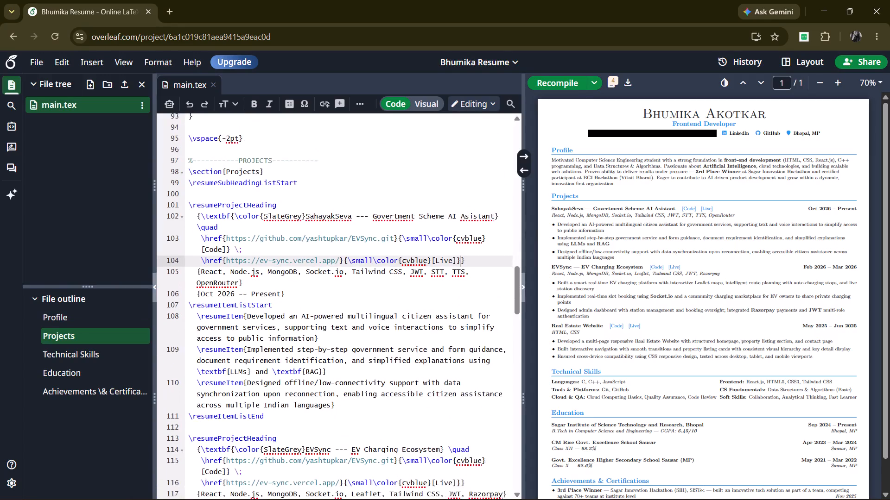
pyautogui.scroll(-1, 413, 344)
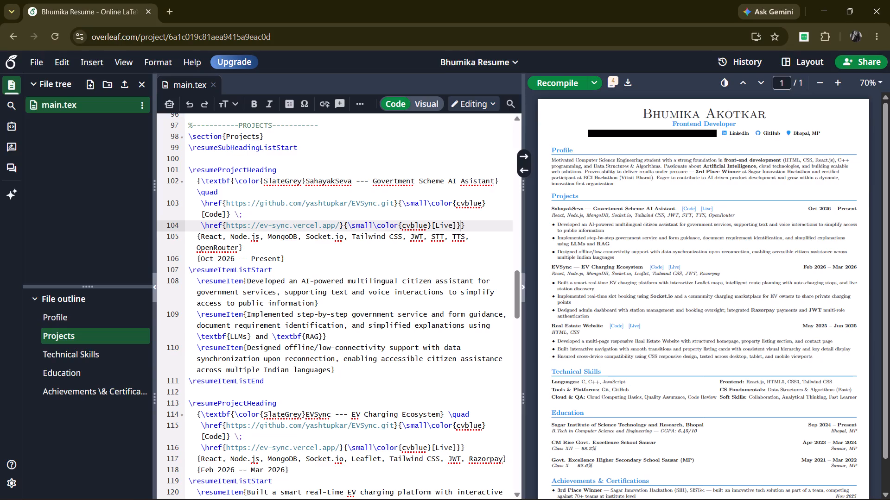
pyautogui.moveTo(460, 224); pyautogui.dragTo(345, 228)
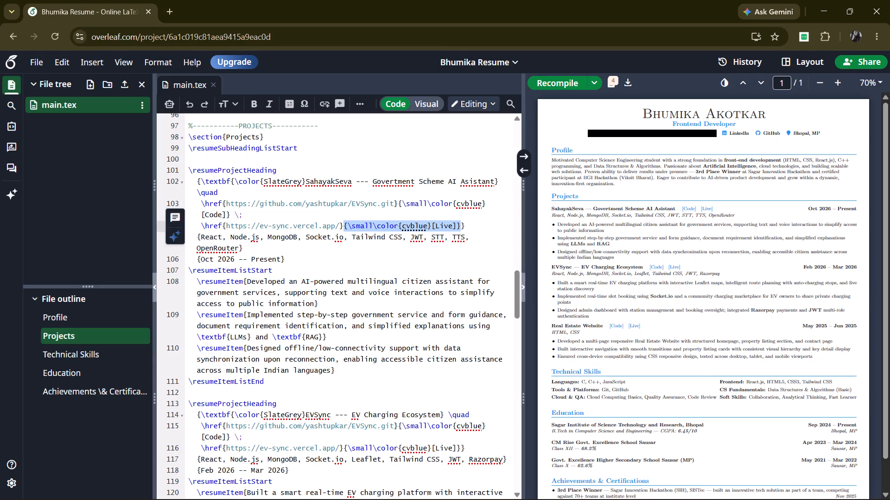
pyautogui.click(477, 226)
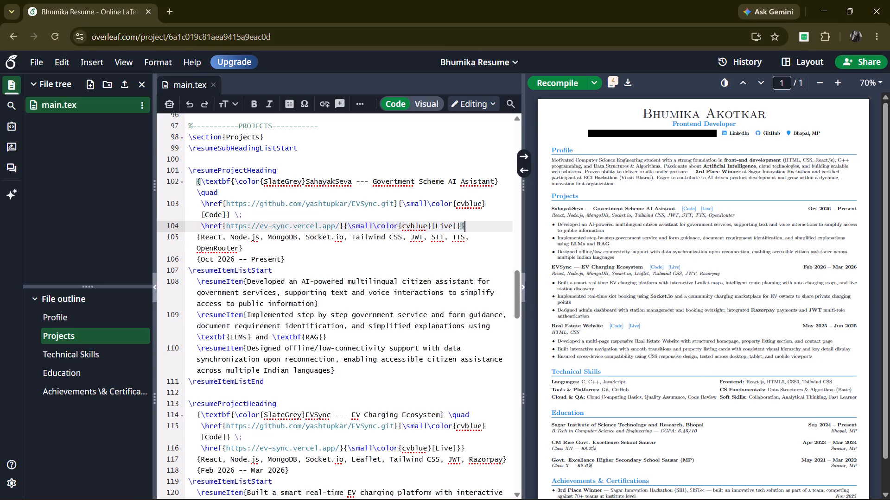
pyautogui.click(459, 227)
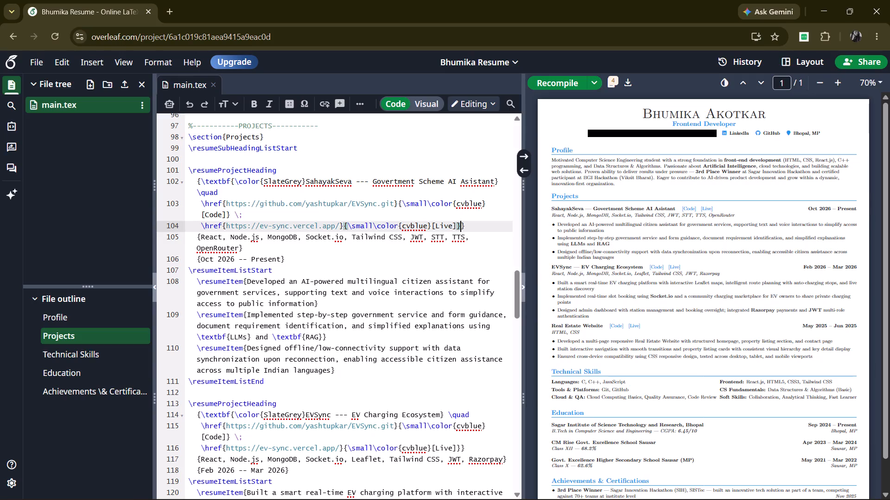
pyautogui.press('BackSpace')
pyautogui.press('BackSpace')
pyautogui.press('BackSpace')
pyautogui.press('BackSpace')
pyautogui.press('BackSpace')
pyautogui.press('BackSpace')
pyautogui.press('BackSpace')
pyautogui.press('BackSpace')
pyautogui.press('BackSpace')
pyautogui.press('BackSpace')
pyautogui.press('BackSpace')
pyautogui.press('BackSpace')
pyautogui.press('BackSpace')
pyautogui.press('BackSpace')
pyautogui.press('BackSpace')
pyautogui.press('BackSpace')
pyautogui.press('BackSpace')
pyautogui.press('BackSpace')
pyautogui.press('BackSpace')
pyautogui.press('BackSpace')
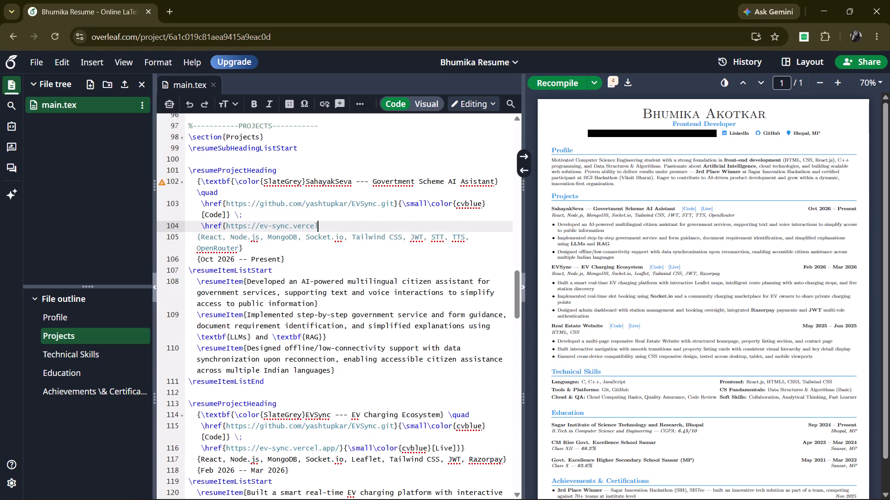
pyautogui.press('BackSpace')
pyautogui.press('BackSpace')
pyautogui.press('BackSpace')
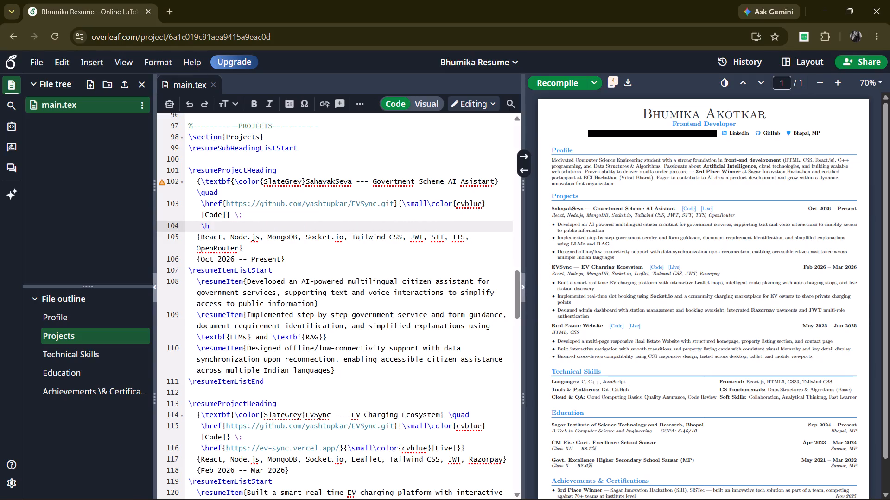
pyautogui.press('BackSpace')
pyautogui.press('BackSpace')
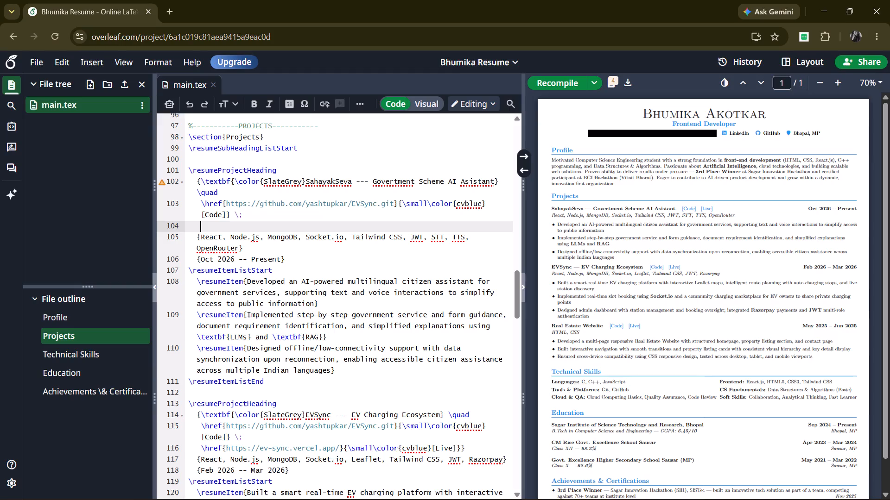
pyautogui.hotkey('shift', '}')
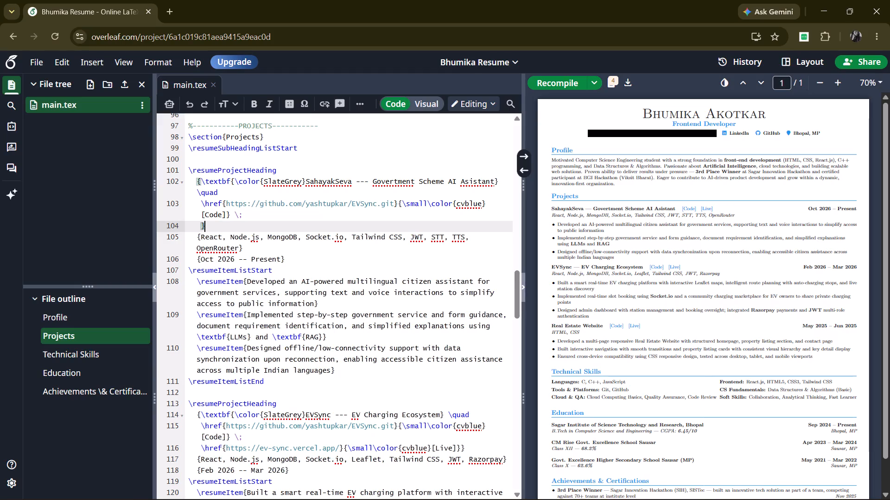
pyautogui.click(552, 75)
pyautogui.click(551, 85)
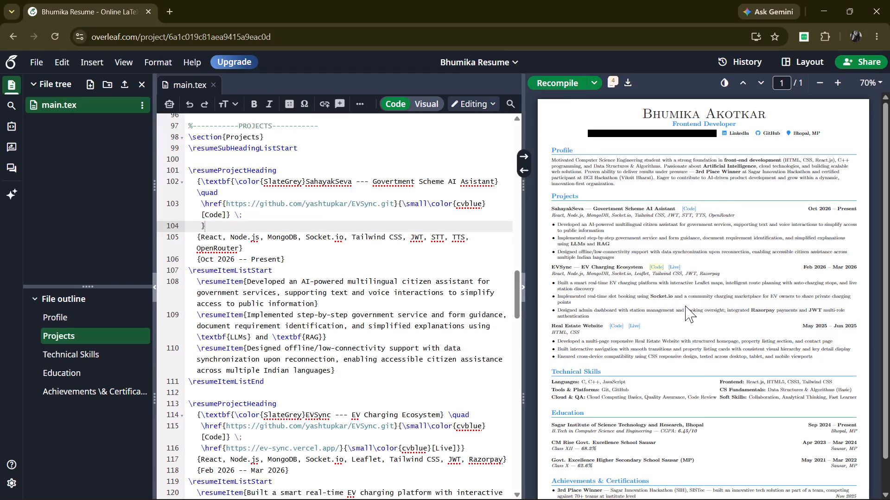
# Add Python after JavaScript in the Languages line of Technical Skills, recompile the resume, and check that line in the PDF preview.
pyautogui.scroll(-2, 380, 321)
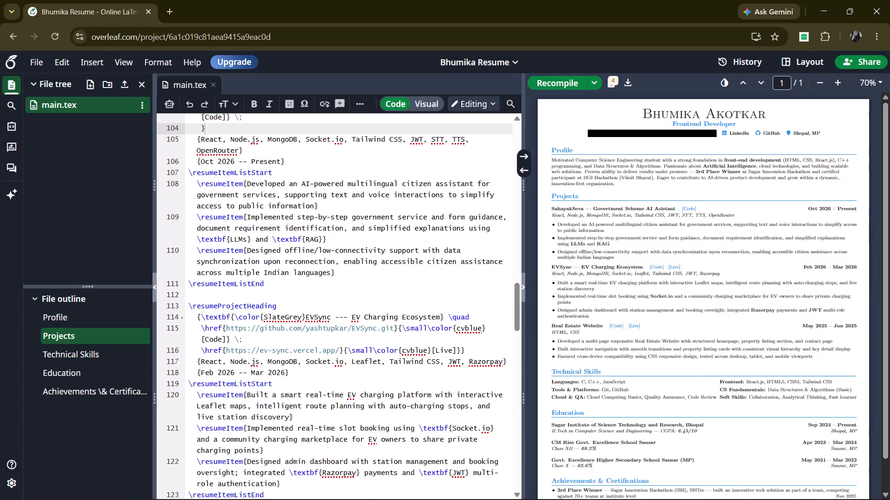
pyautogui.scroll(3, 380, 321)
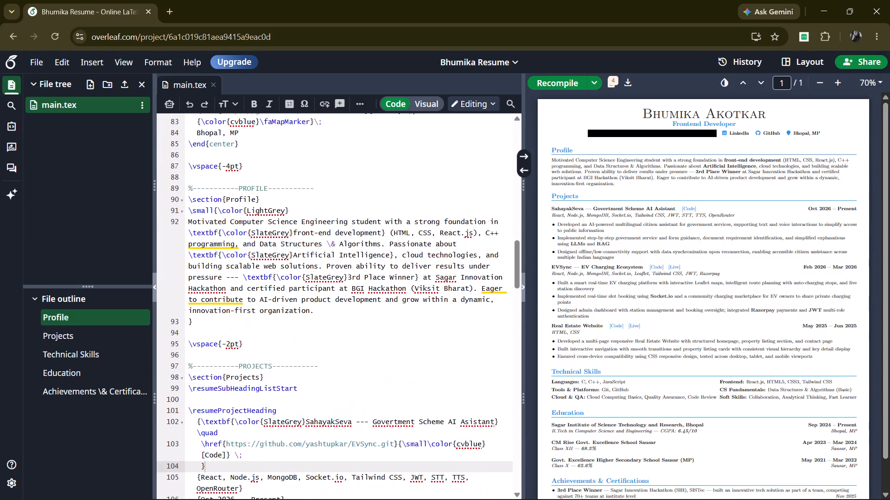
pyautogui.scroll(1, 380, 282)
pyautogui.scroll(-5, 380, 282)
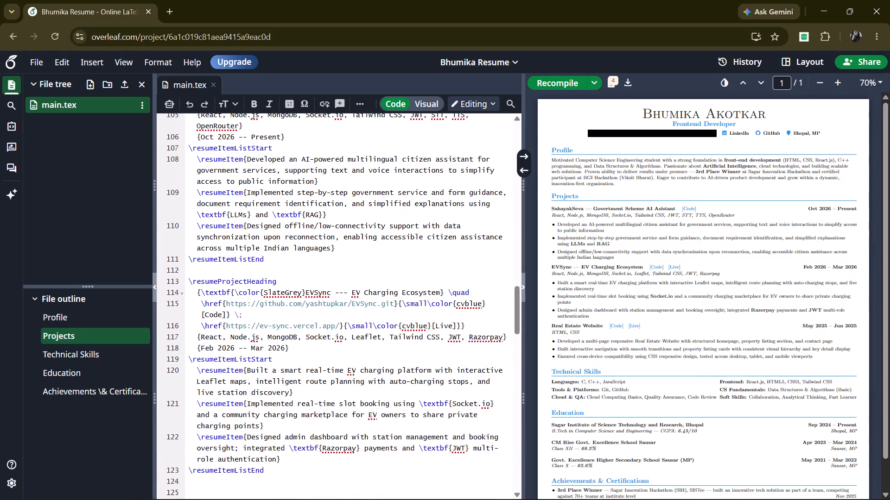
pyautogui.scroll(-3, 380, 282)
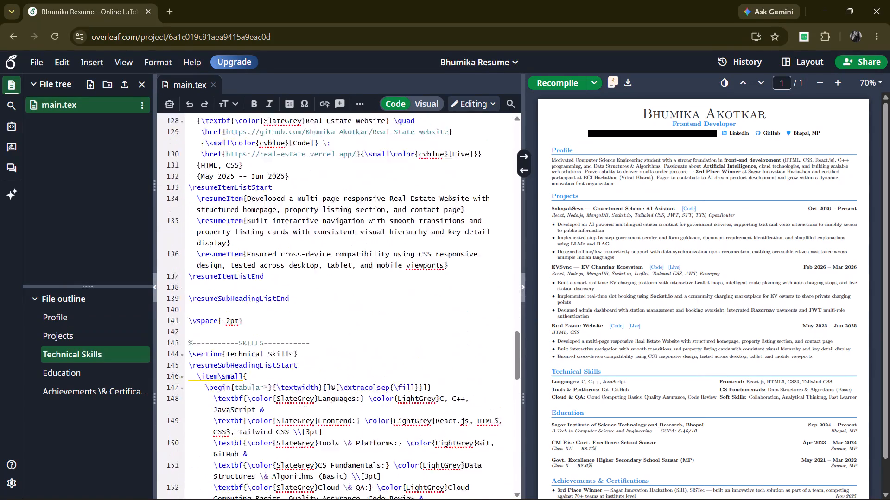
pyautogui.scroll(-1, 380, 282)
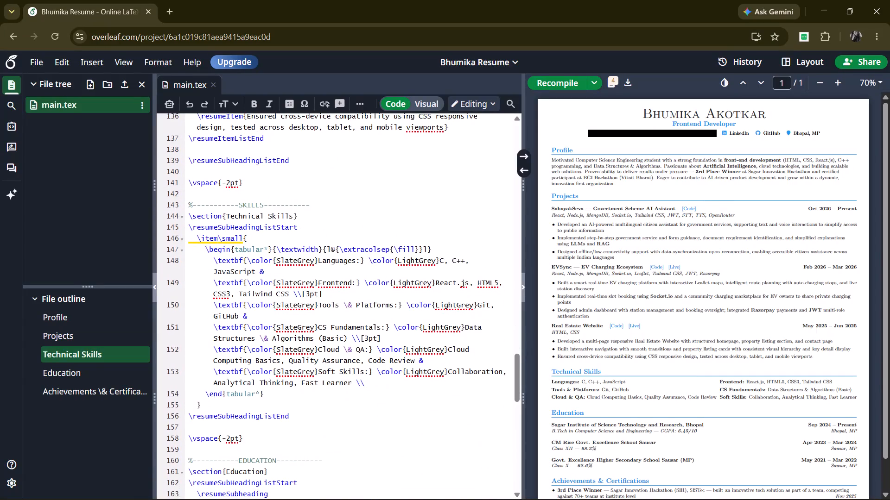
pyautogui.click(255, 269)
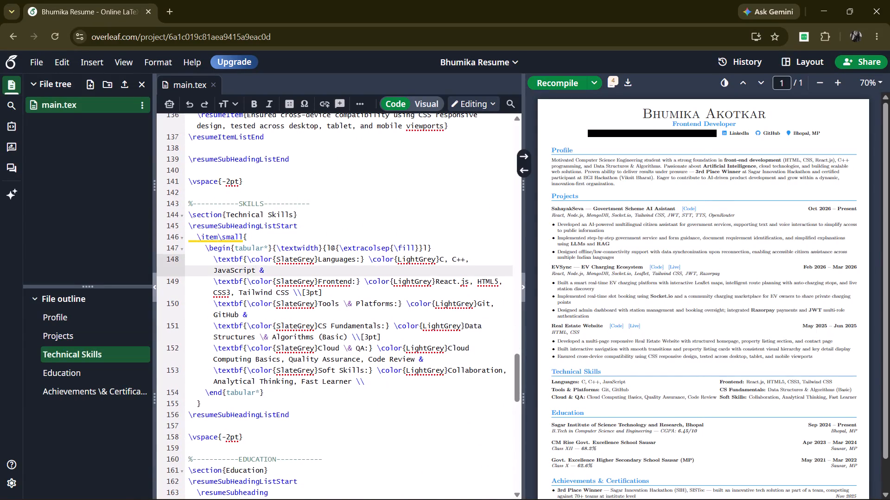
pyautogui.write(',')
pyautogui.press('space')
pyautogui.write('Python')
pyautogui.click(566, 87)
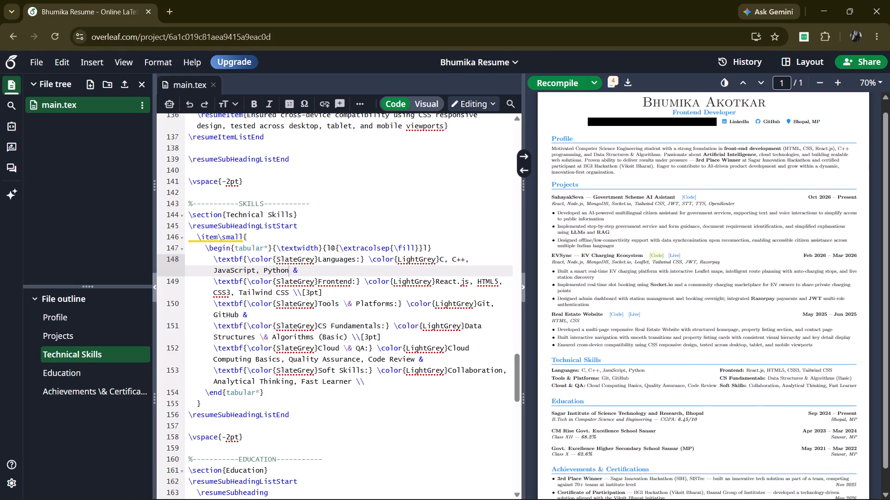
pyautogui.moveTo(645, 368); pyautogui.dragTo(600, 370)
# Check the rest of the compiled resume, download it as a PDF, and open the downloaded Bhumika_Resume.pdf.
pyautogui.moveTo(600, 370); pyautogui.dragTo(593, 369)
pyautogui.click(638, 393)
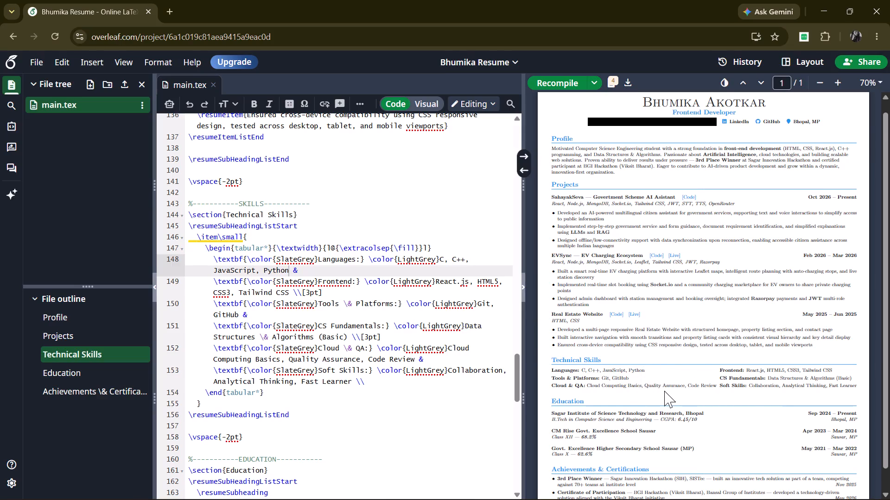
pyautogui.scroll(-2, 664, 391)
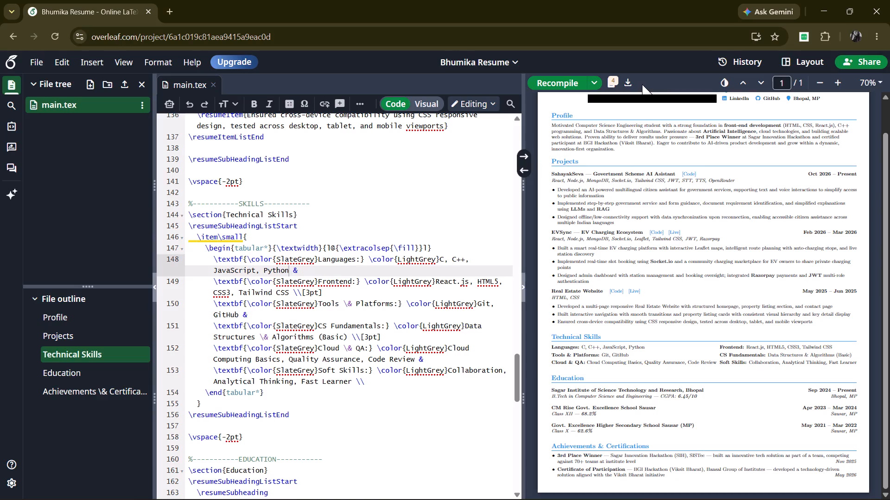
pyautogui.click(631, 84)
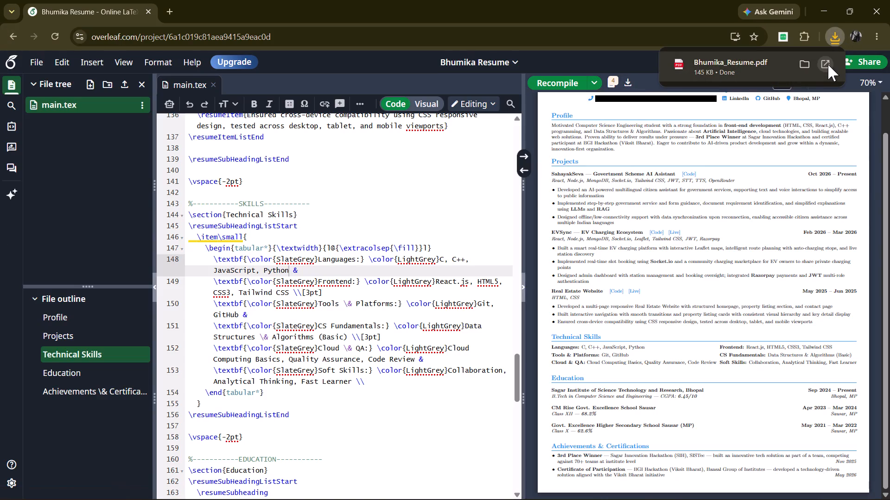
pyautogui.click(828, 64)
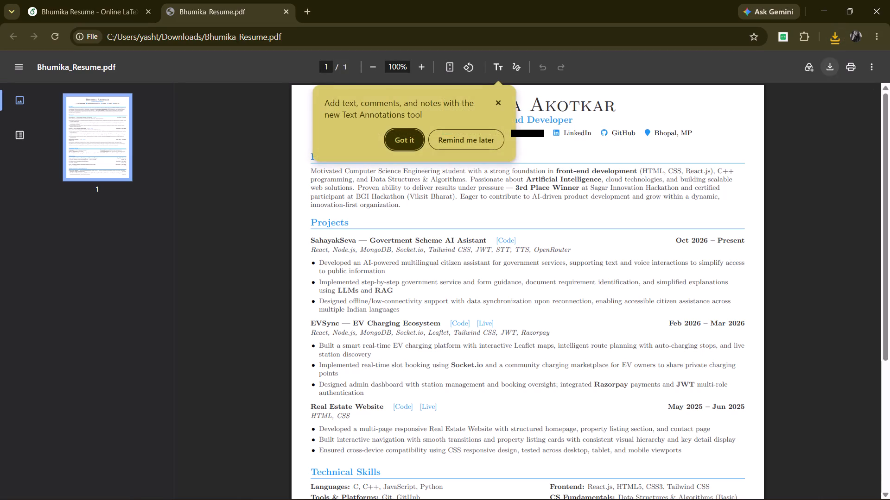
# Switch to WhatsApp.
pyautogui.click(504, 486)
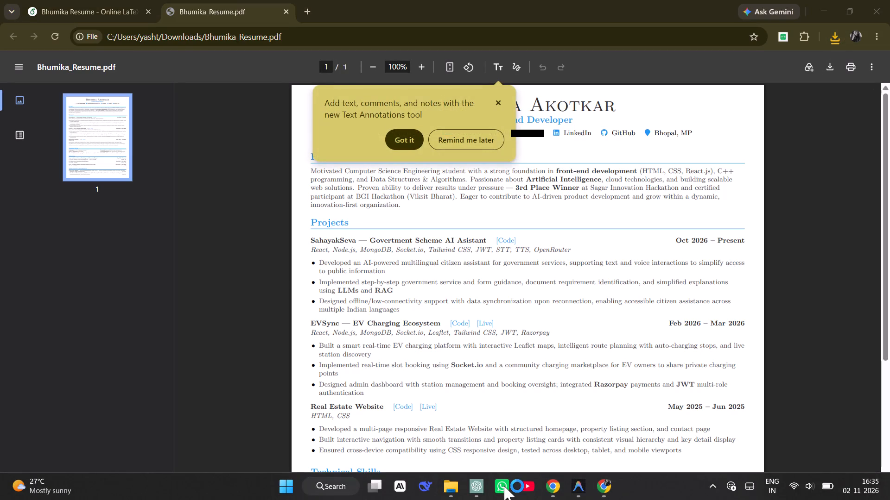
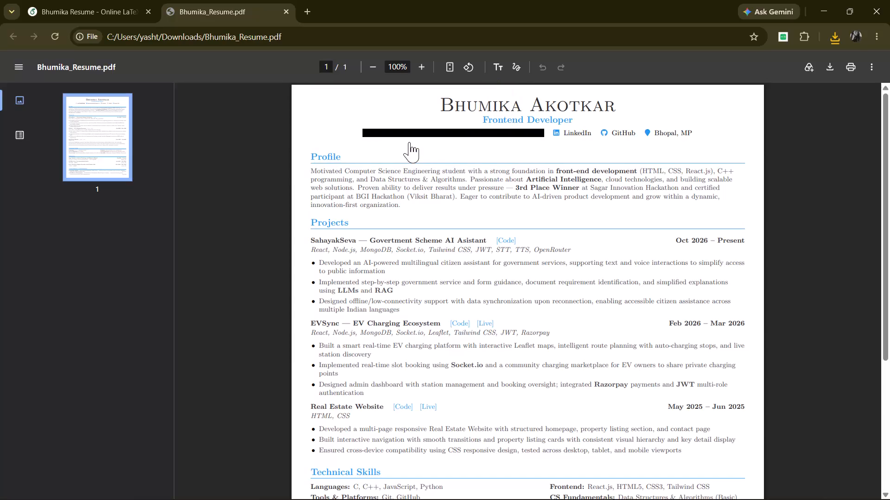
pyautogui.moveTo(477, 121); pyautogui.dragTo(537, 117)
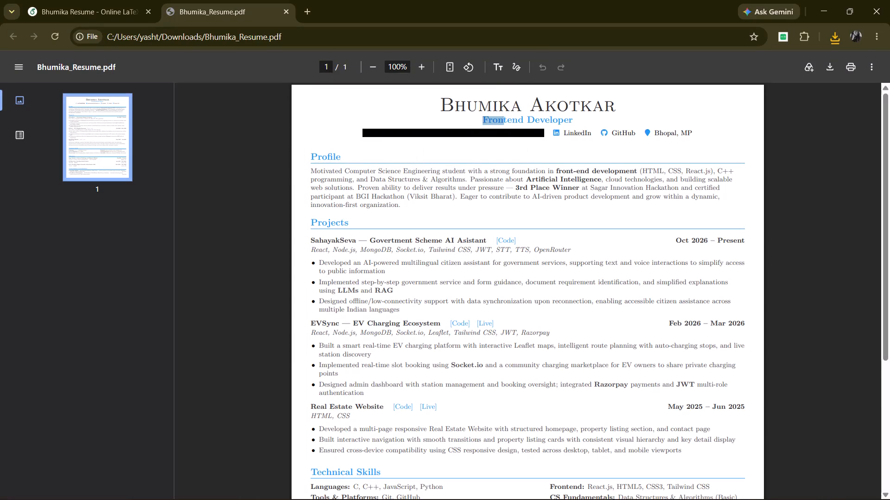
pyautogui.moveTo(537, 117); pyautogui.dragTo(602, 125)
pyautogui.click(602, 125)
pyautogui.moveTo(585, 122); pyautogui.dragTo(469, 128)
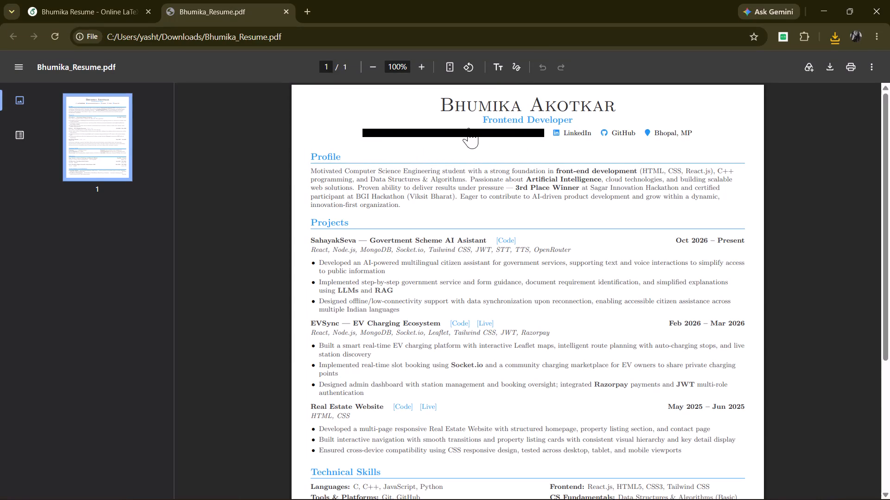